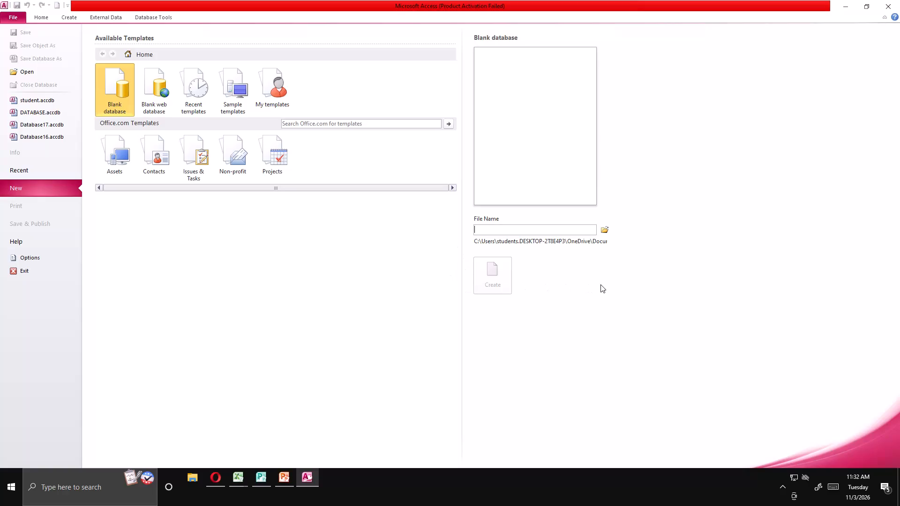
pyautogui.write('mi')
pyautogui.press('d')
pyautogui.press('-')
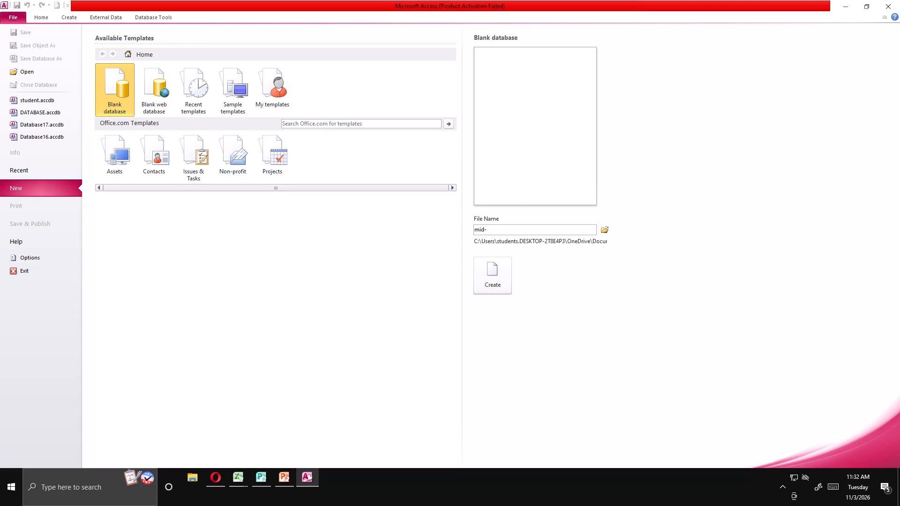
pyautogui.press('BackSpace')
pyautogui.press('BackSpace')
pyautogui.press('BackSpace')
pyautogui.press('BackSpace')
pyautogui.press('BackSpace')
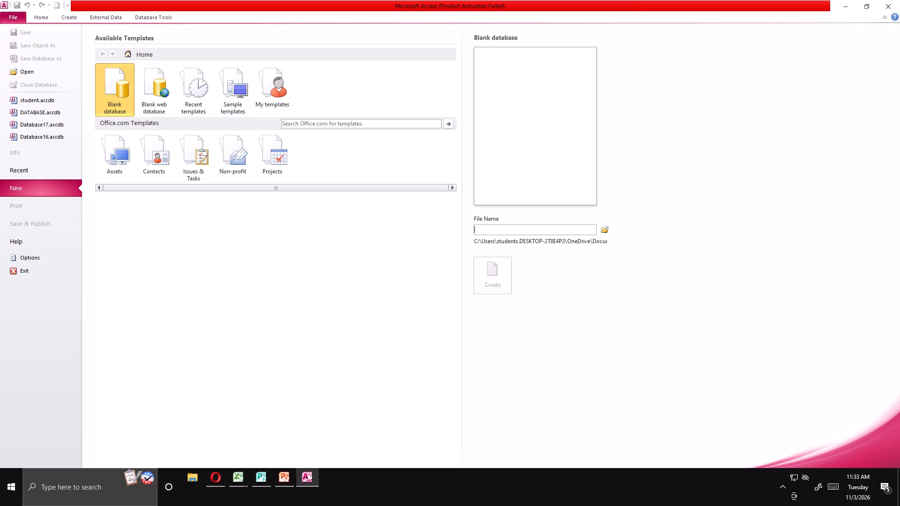
# Name the new blank database Masomo.
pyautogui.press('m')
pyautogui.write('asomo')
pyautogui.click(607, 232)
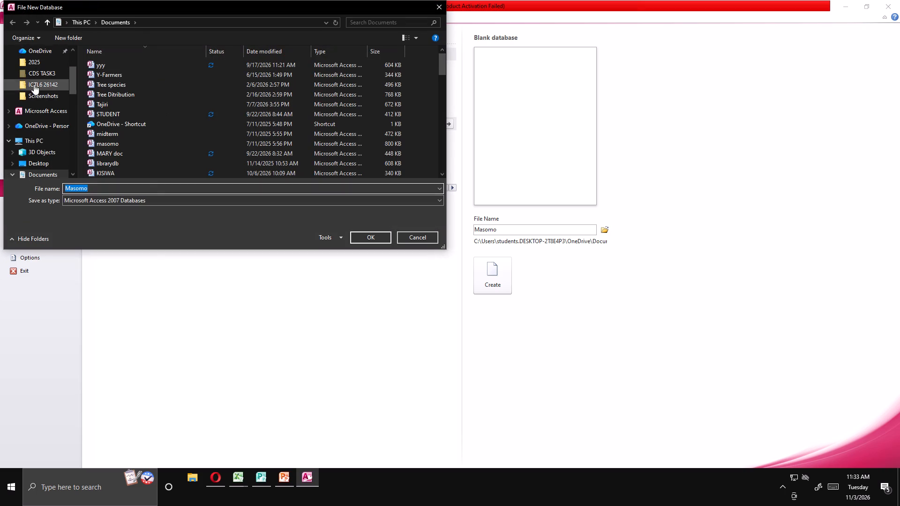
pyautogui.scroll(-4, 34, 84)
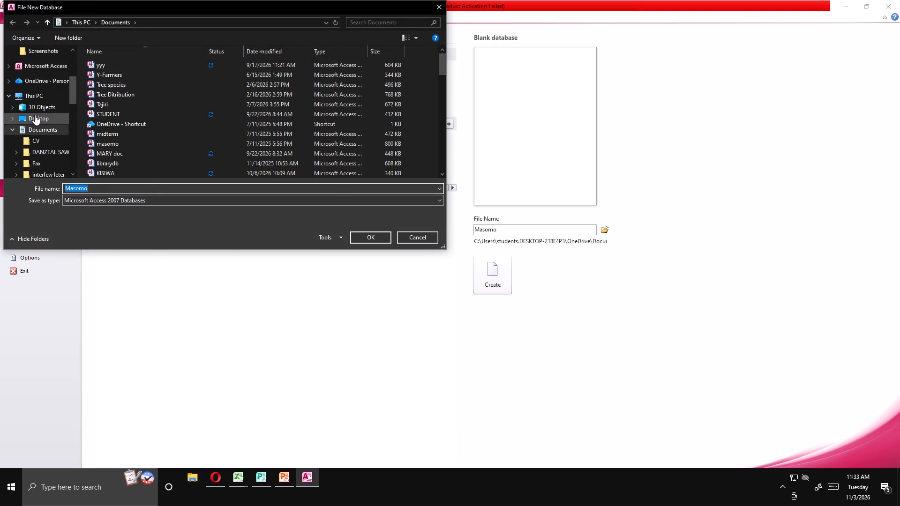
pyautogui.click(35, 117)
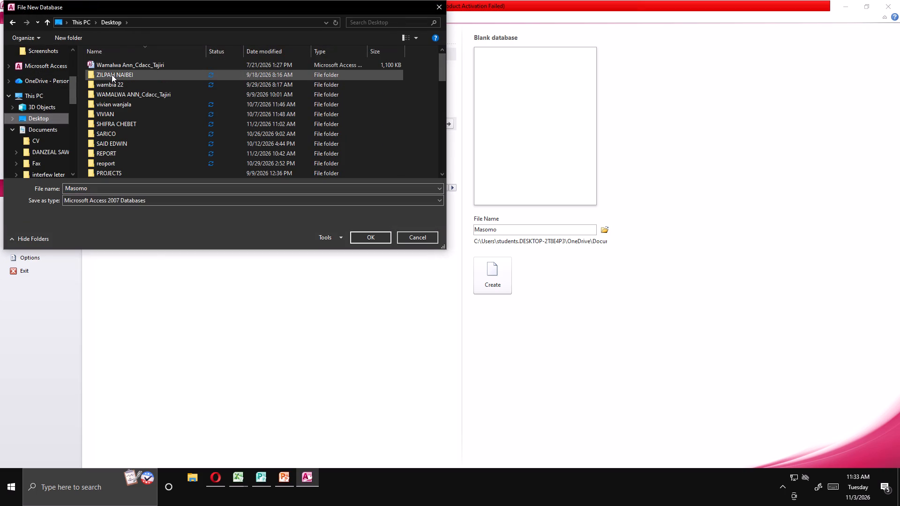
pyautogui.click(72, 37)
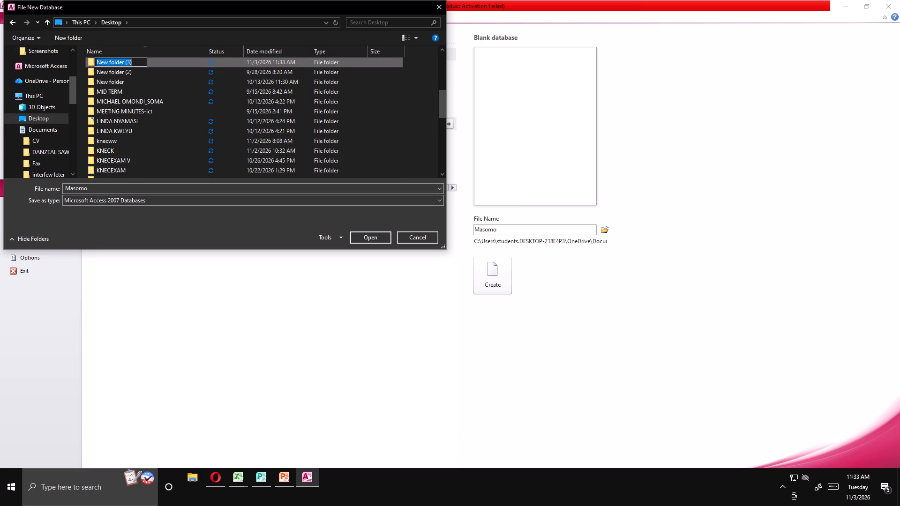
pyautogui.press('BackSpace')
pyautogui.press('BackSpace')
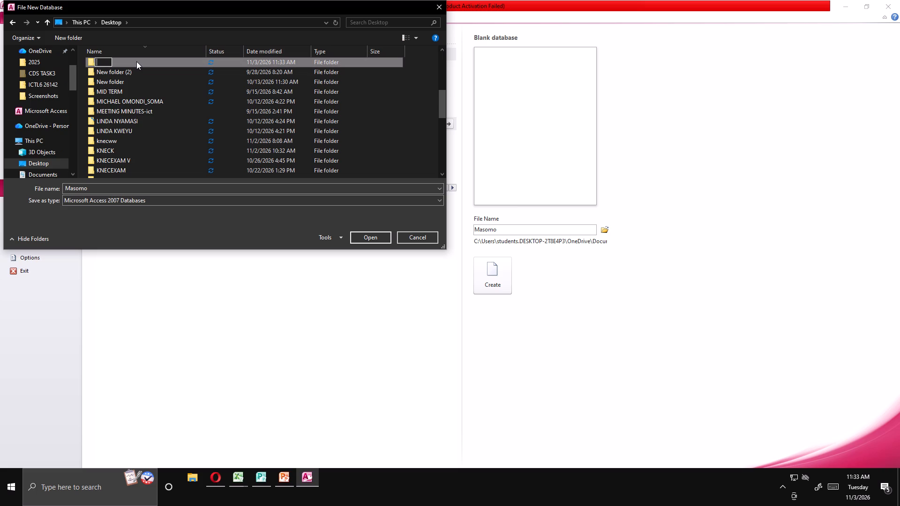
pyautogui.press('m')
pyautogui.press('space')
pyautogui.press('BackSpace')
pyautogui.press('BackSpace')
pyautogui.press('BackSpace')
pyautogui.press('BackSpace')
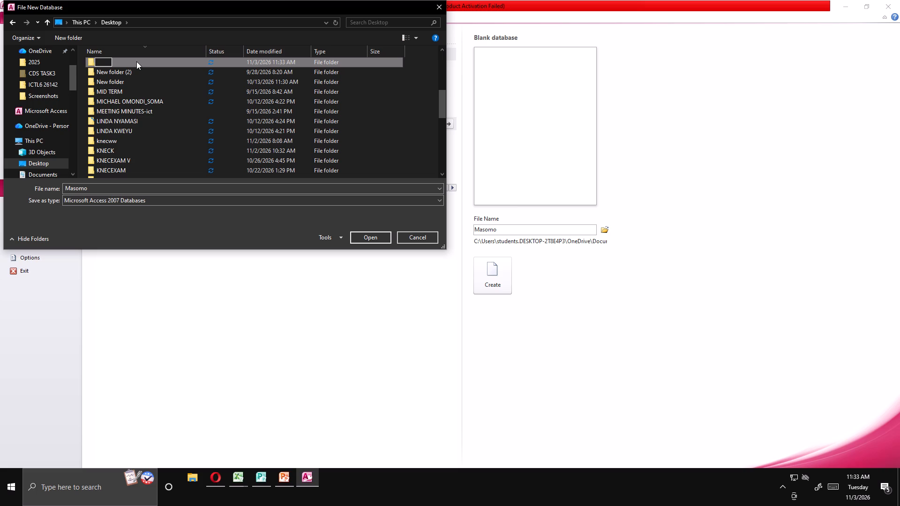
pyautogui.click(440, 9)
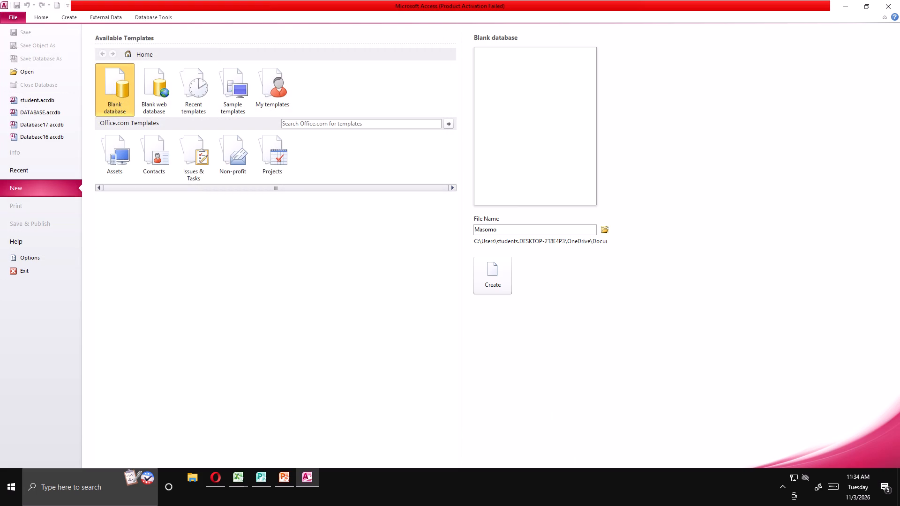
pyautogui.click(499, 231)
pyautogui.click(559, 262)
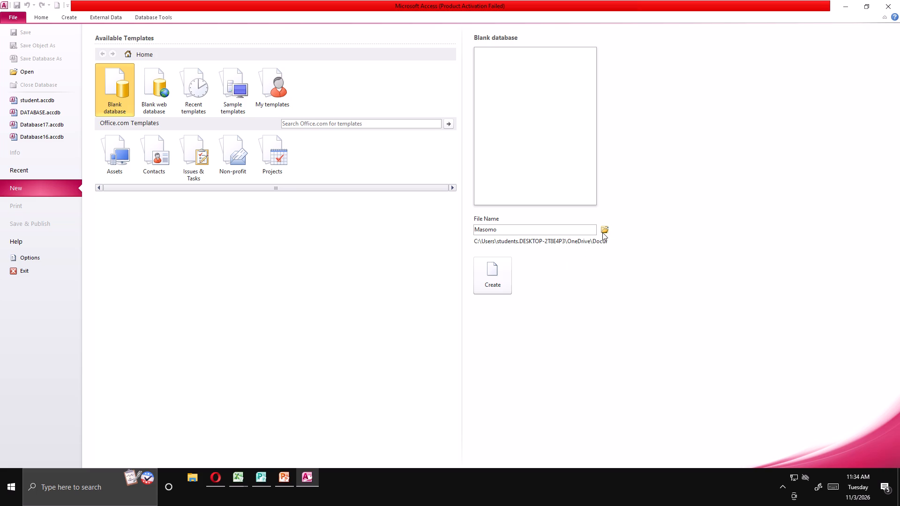
# Browse to the Desktop as the save location for the database and add a new folder there.
pyautogui.click(602, 232)
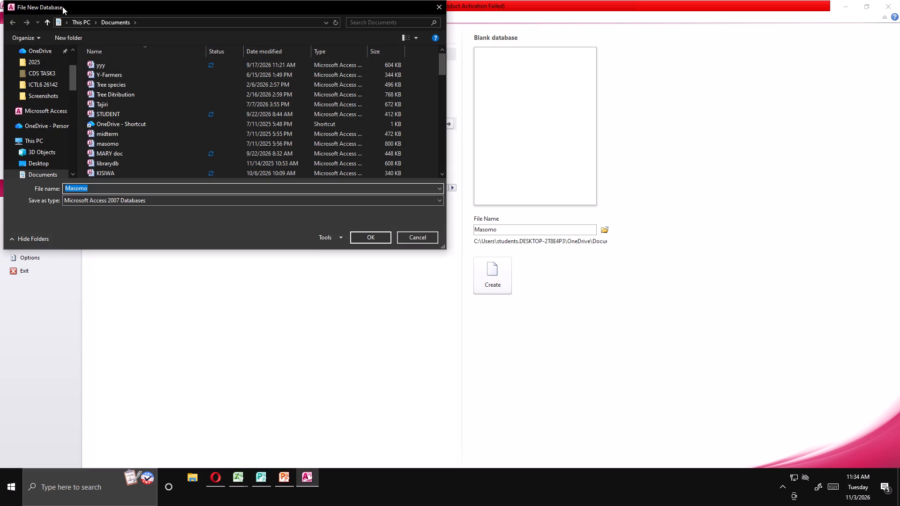
pyautogui.scroll(2, 52, 116)
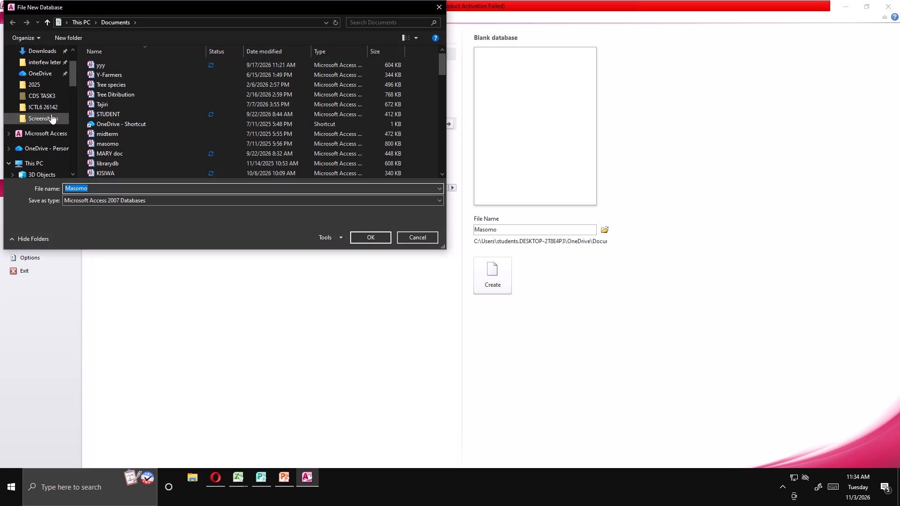
pyautogui.scroll(3, 45, 70)
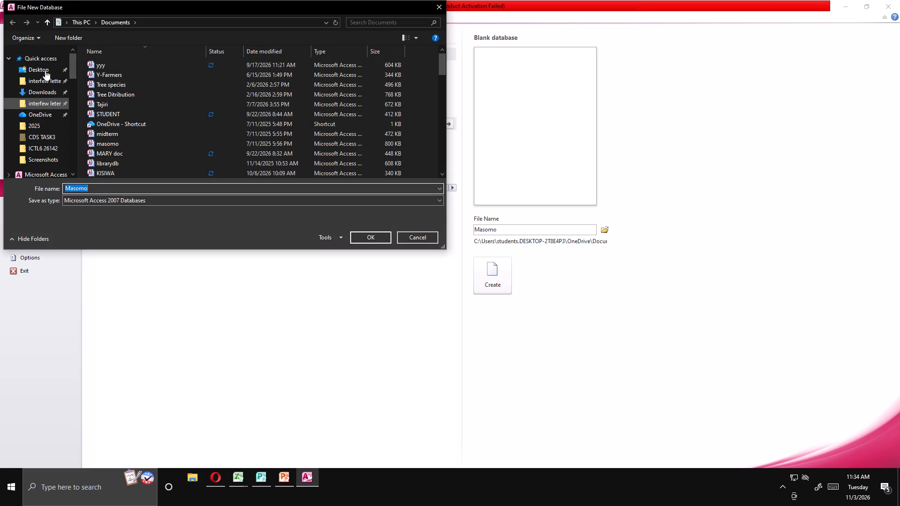
pyautogui.click(49, 73)
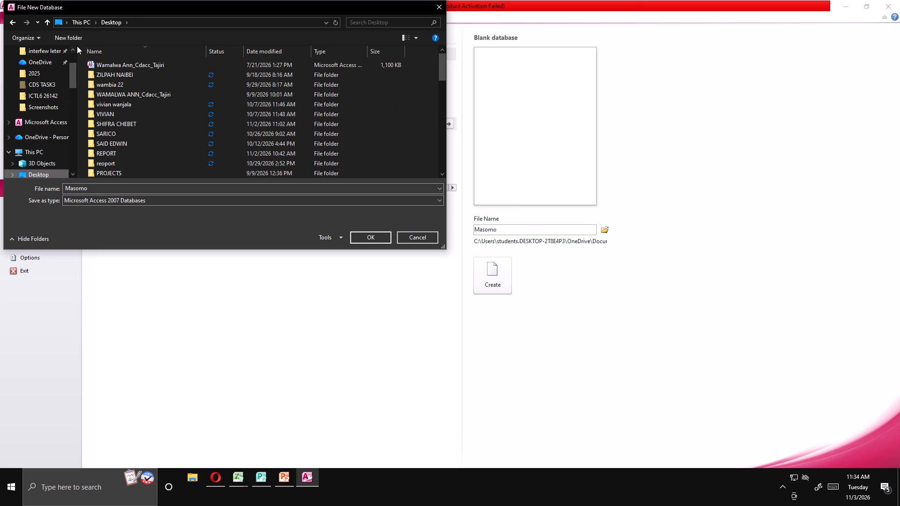
pyautogui.click(74, 38)
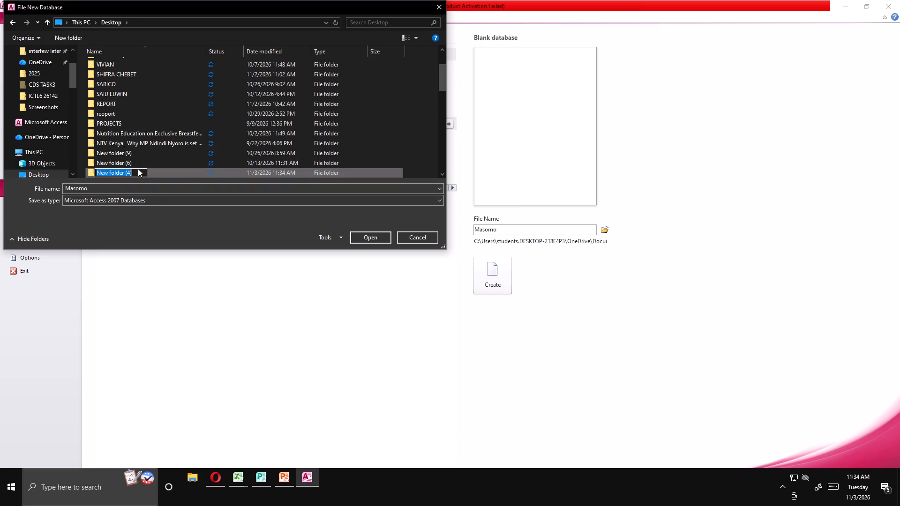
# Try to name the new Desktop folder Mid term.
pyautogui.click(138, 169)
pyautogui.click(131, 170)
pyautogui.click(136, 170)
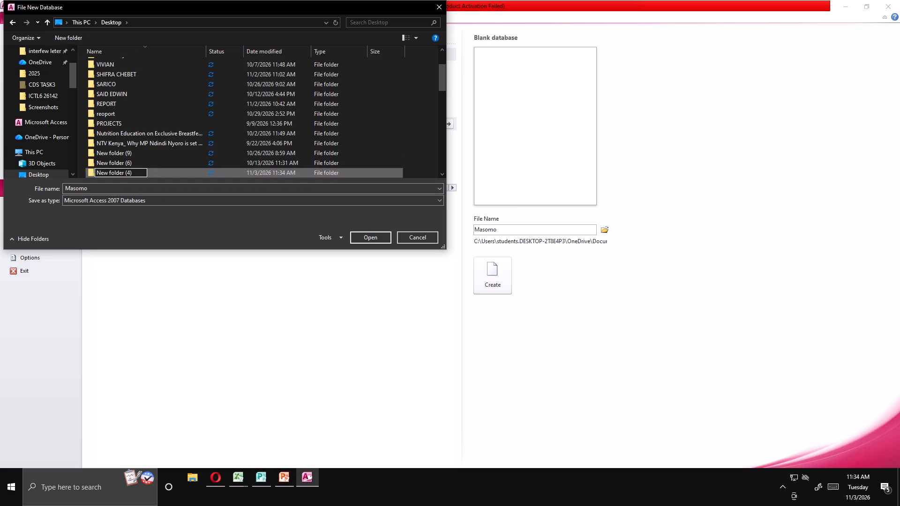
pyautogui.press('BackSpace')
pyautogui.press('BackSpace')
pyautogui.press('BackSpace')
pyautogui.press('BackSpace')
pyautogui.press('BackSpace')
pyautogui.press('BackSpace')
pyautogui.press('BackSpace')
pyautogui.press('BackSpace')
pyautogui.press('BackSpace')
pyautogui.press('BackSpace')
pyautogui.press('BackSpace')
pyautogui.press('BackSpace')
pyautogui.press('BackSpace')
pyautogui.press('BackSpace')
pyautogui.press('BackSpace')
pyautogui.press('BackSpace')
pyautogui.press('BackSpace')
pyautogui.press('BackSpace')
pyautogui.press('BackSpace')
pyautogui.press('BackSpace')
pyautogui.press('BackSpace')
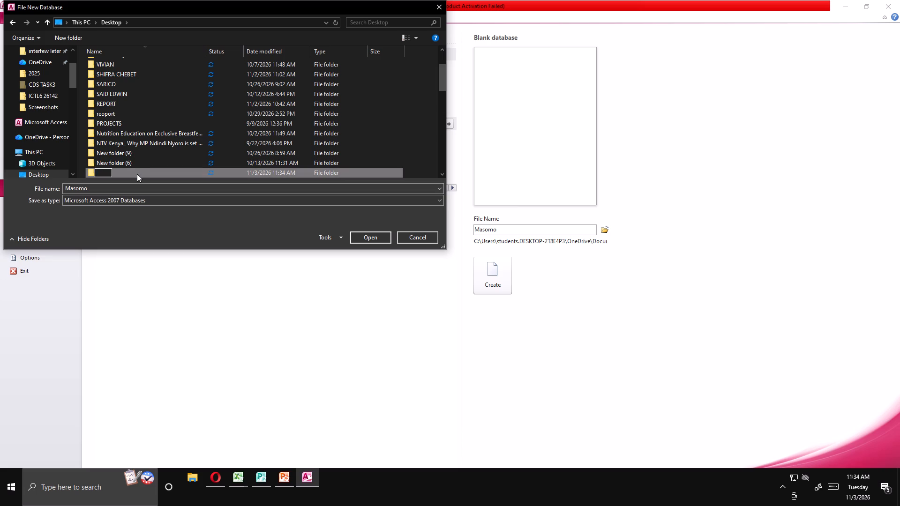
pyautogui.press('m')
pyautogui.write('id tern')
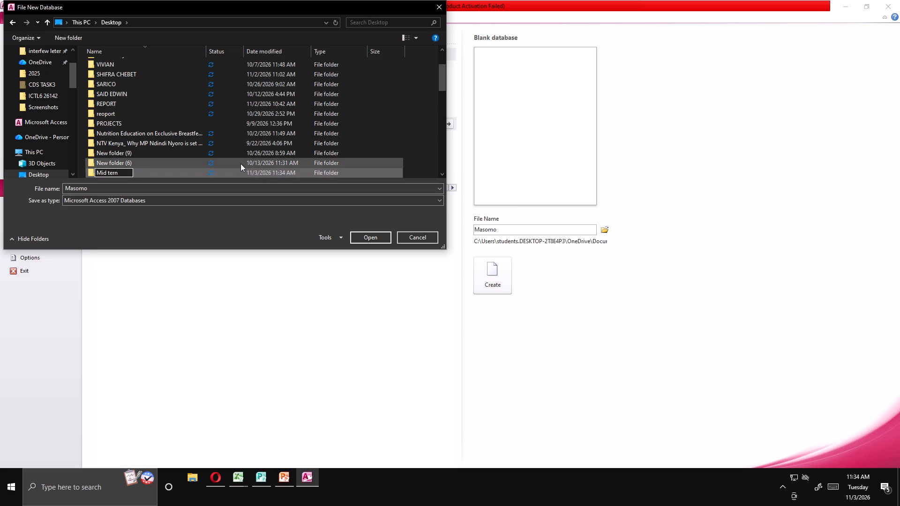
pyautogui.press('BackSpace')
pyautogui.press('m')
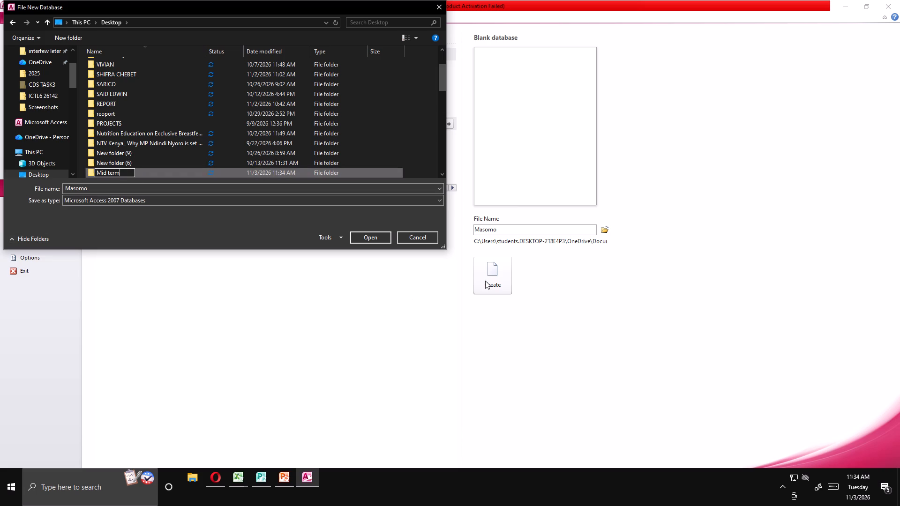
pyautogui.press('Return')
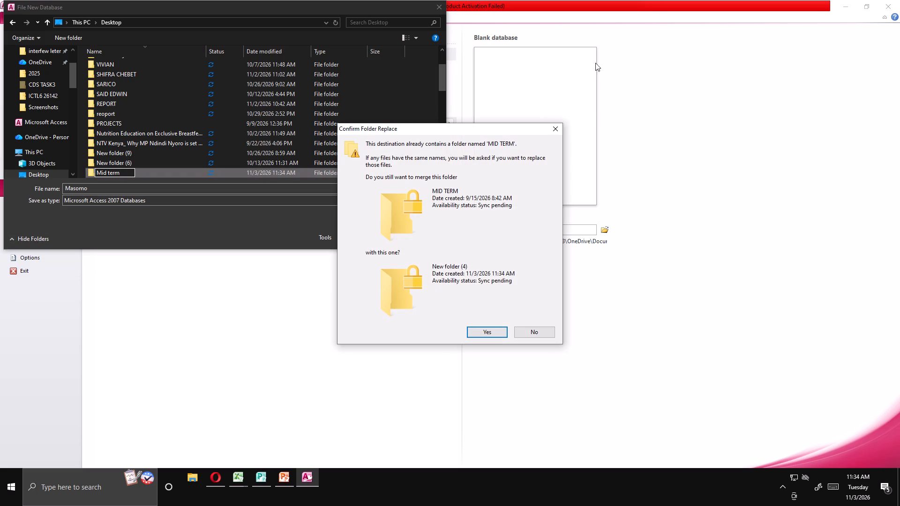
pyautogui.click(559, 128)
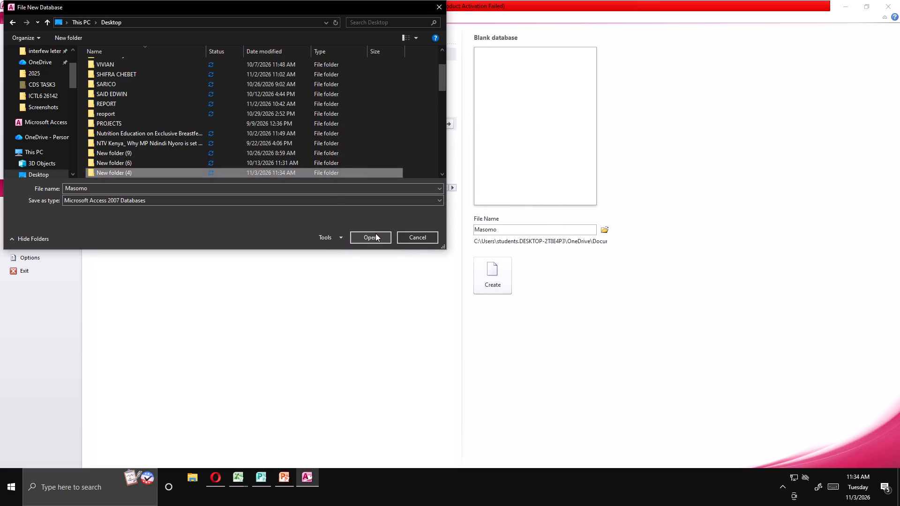
# Choose the newly added Desktop folder as the save location and create the Masomo database in it.
pyautogui.click(375, 233)
pyautogui.click(375, 234)
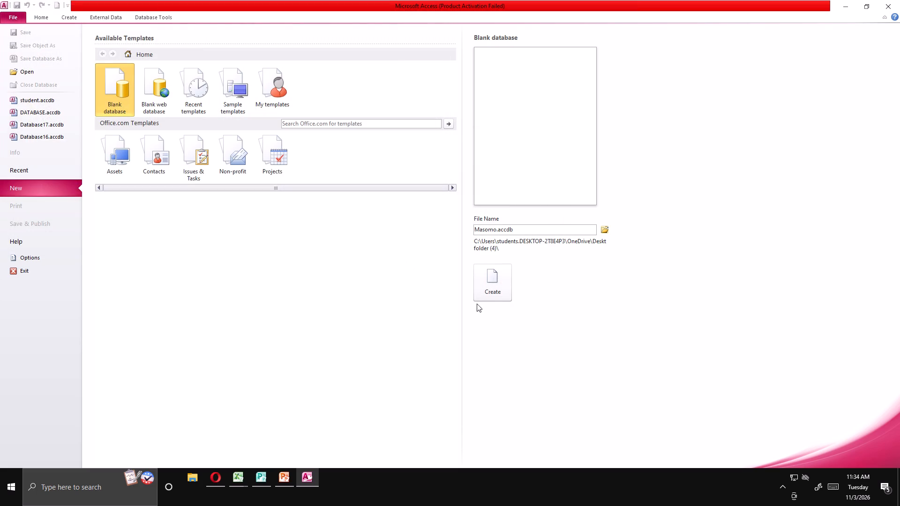
pyautogui.click(489, 290)
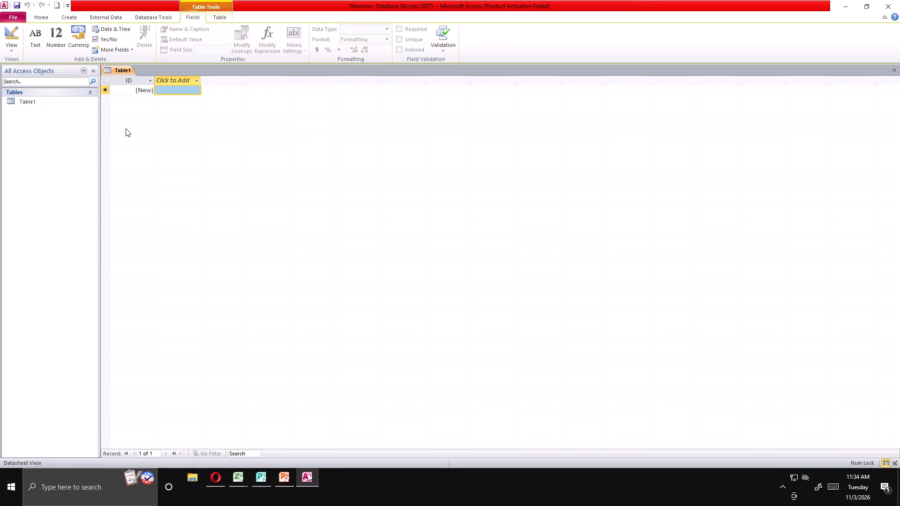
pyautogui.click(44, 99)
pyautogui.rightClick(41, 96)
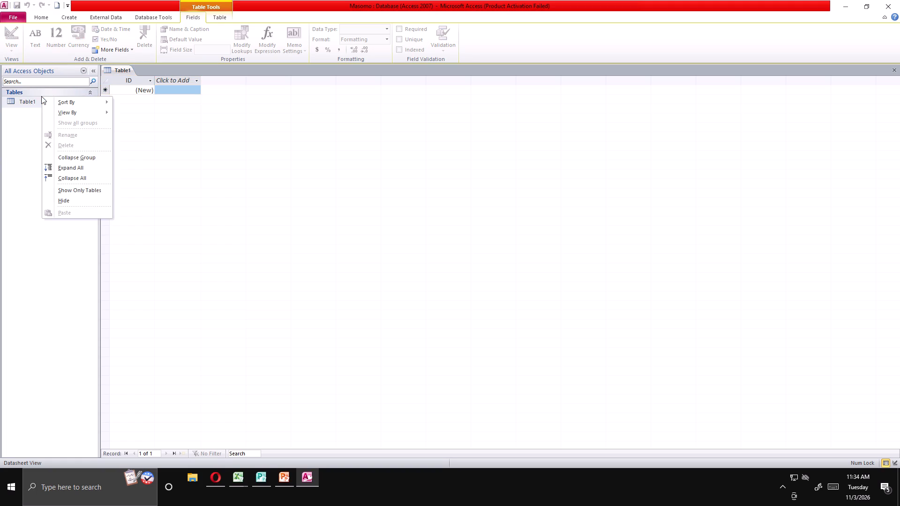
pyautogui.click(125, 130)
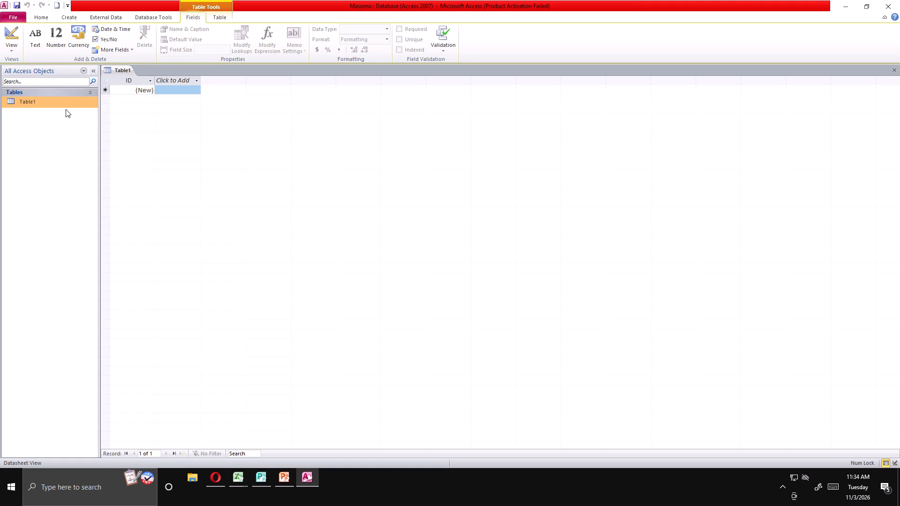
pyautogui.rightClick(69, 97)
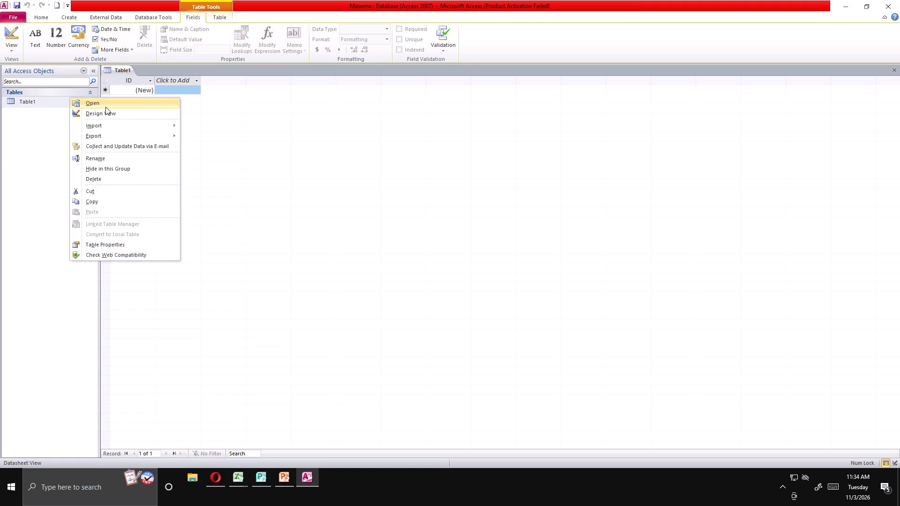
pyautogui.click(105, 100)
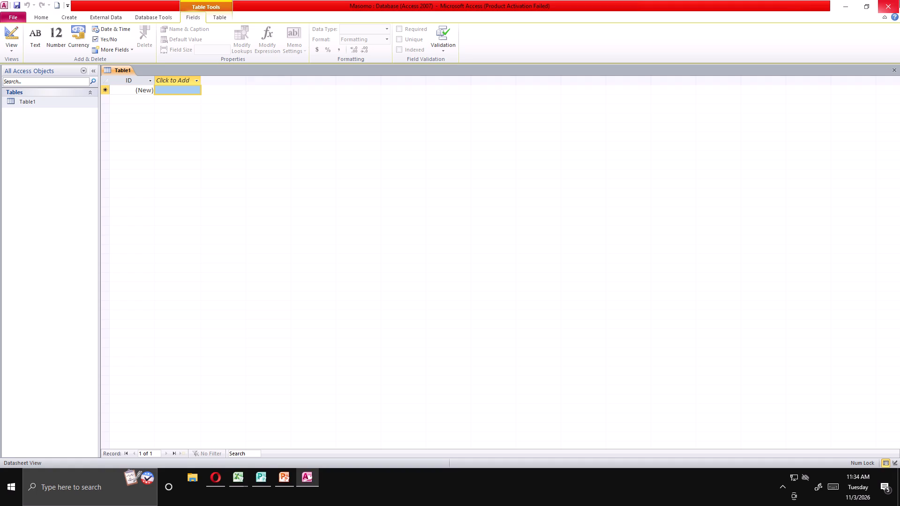
# Close the empty default table Table1.
pyautogui.click(892, 69)
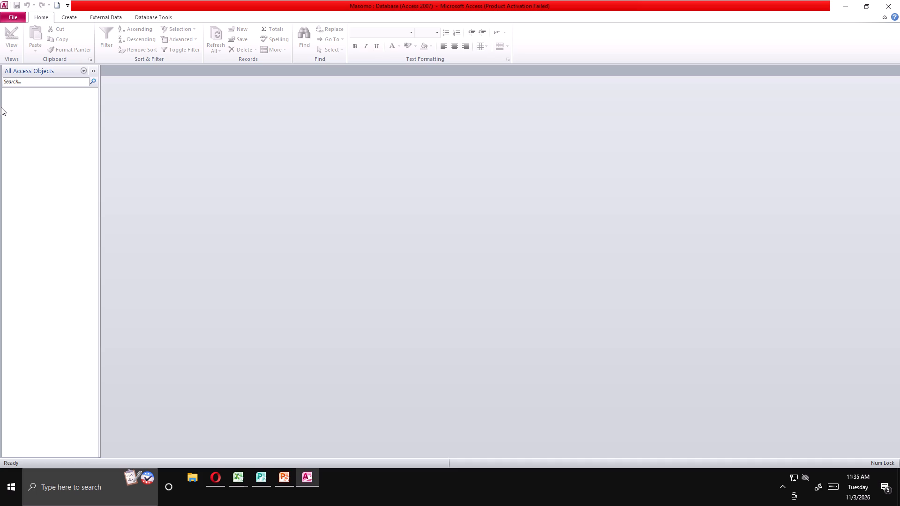
# Start a new table in Design view and add a first field named Book Id with the Text data type.
pyautogui.click(72, 15)
pyautogui.click(60, 36)
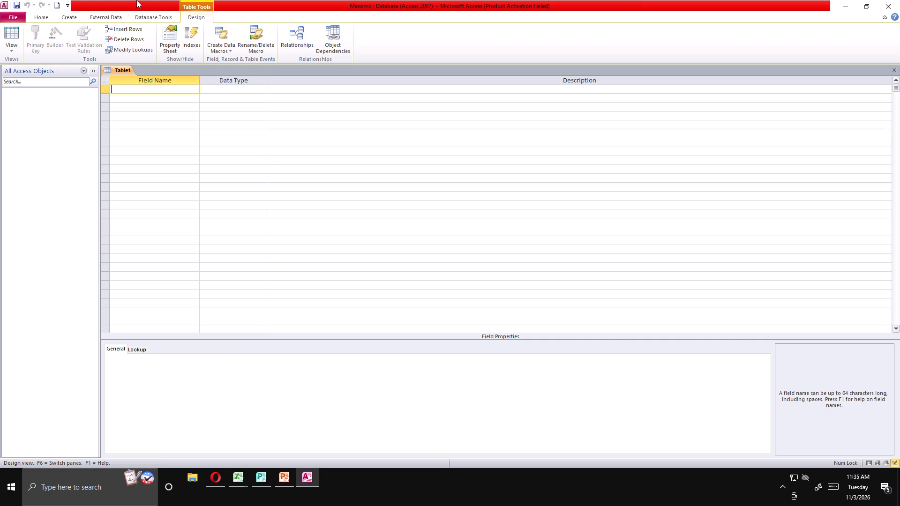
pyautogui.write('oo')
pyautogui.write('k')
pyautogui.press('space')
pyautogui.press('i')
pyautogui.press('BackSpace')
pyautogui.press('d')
pyautogui.click(231, 89)
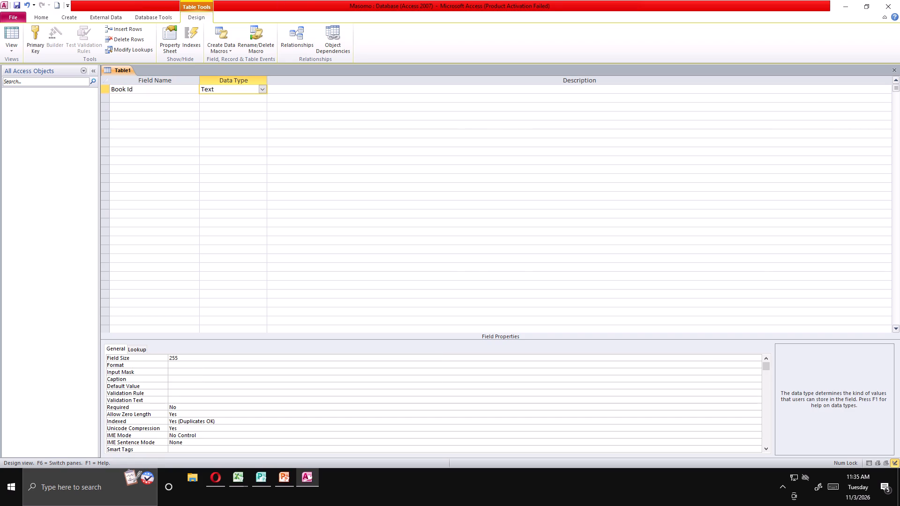
# Add a second field named Tittle with the Text data type below Book Id.
pyautogui.click(115, 97)
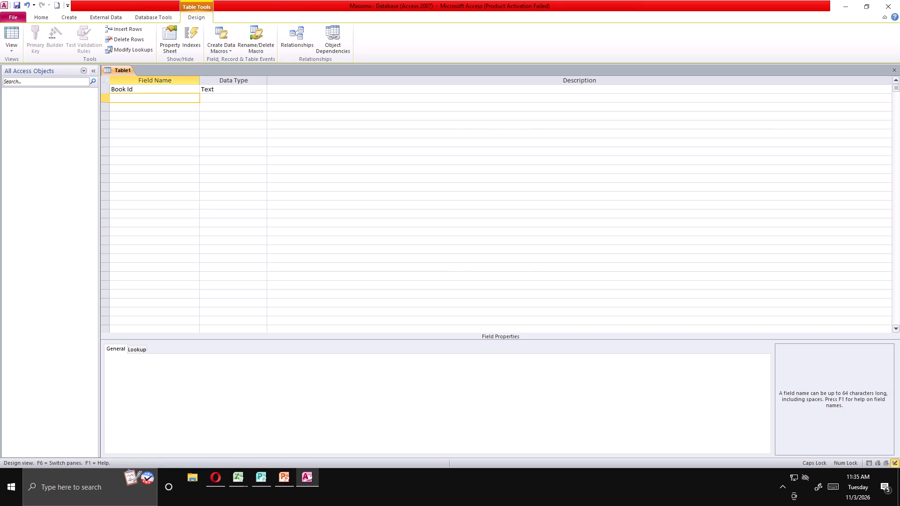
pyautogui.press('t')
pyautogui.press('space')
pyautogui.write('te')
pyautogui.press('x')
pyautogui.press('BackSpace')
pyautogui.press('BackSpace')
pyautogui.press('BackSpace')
pyautogui.click(222, 99)
# Add a third field named Author with the Text data type below Tittle.
pyautogui.click(116, 106)
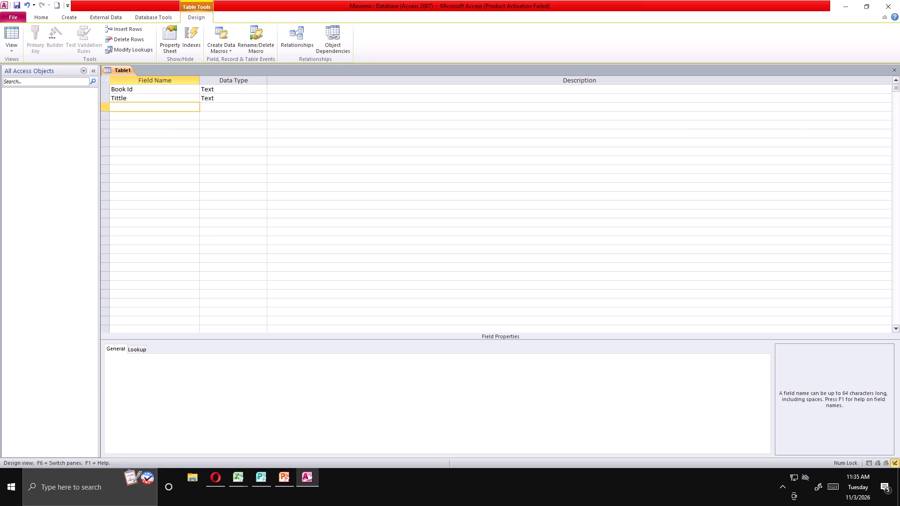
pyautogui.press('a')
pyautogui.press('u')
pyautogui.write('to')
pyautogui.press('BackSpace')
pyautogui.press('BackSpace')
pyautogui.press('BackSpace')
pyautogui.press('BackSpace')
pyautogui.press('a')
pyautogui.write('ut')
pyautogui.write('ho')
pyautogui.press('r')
pyautogui.click(213, 109)
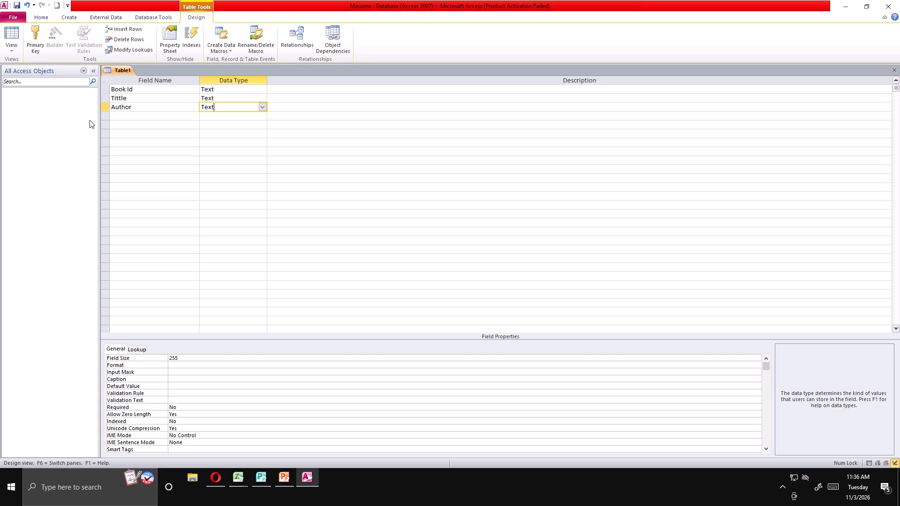
# Add a fourth field named Genre with the Text data type below Author.
pyautogui.click(117, 119)
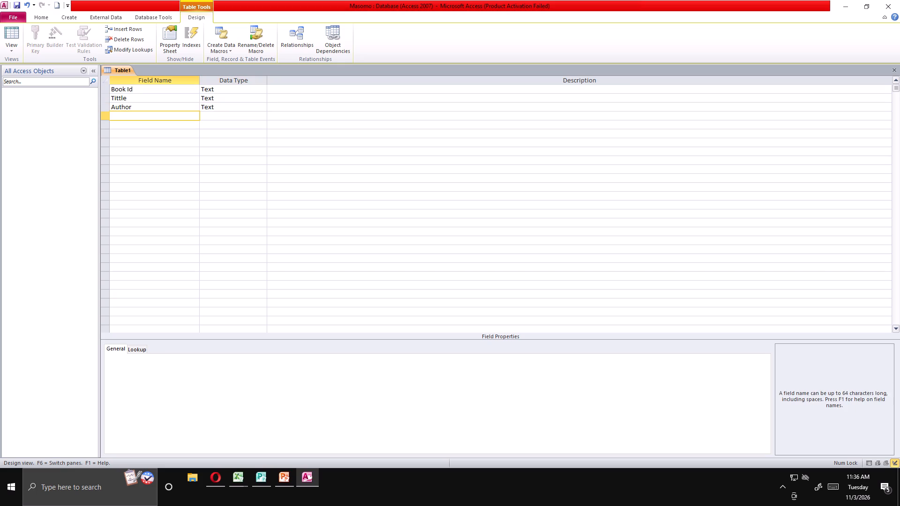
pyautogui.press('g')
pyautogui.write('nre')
pyautogui.click(219, 115)
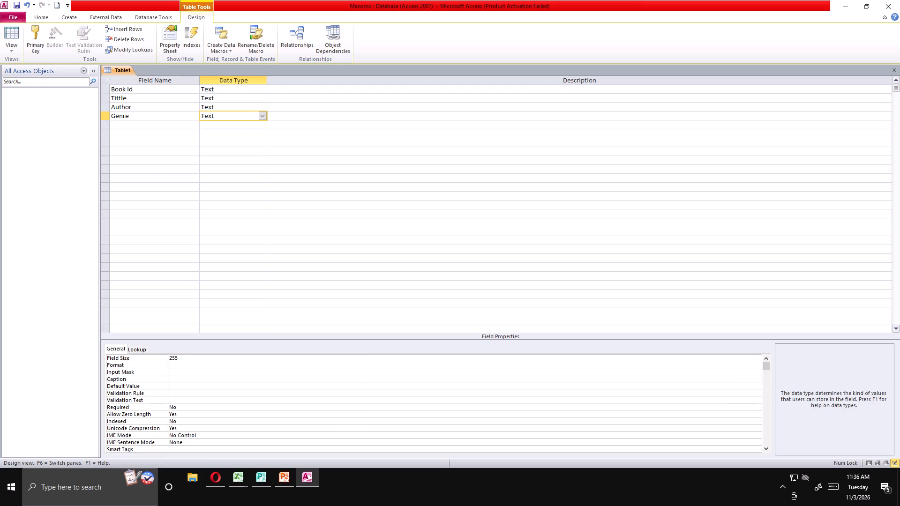
# Add a fifth field named Published year with the Text data type below Genre.
pyautogui.click(120, 124)
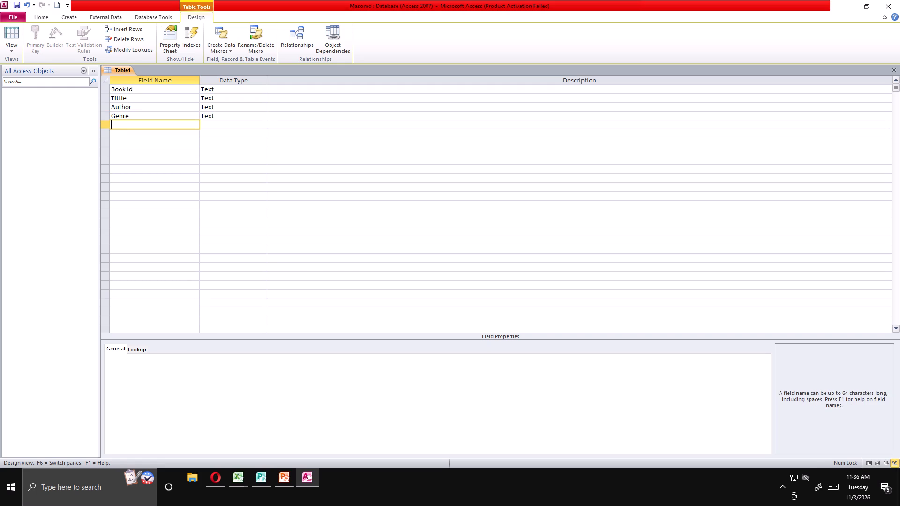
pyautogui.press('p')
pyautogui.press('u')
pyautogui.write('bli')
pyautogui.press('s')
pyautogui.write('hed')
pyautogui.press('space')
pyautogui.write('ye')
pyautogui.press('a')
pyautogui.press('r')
pyautogui.click(216, 126)
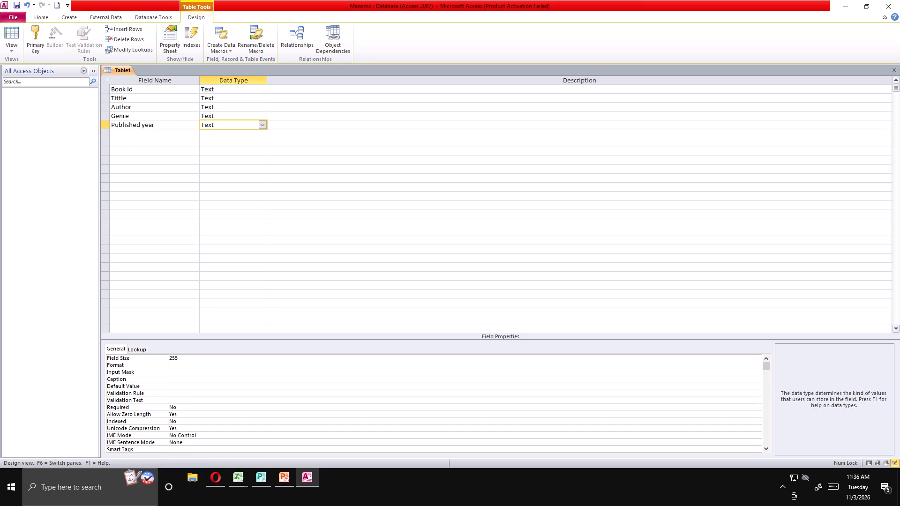
# Add a sixth field named Status with the Text data type below Published year.
pyautogui.click(114, 136)
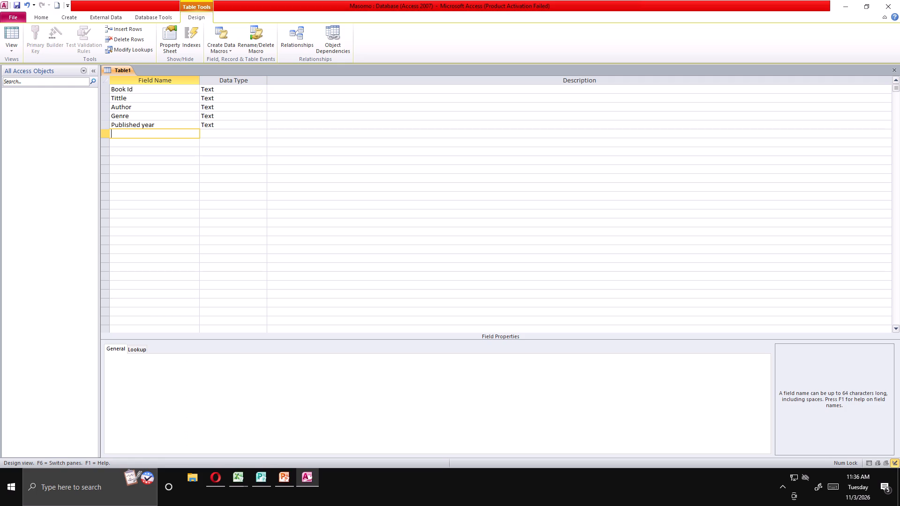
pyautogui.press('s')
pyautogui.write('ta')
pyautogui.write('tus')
pyautogui.click(212, 136)
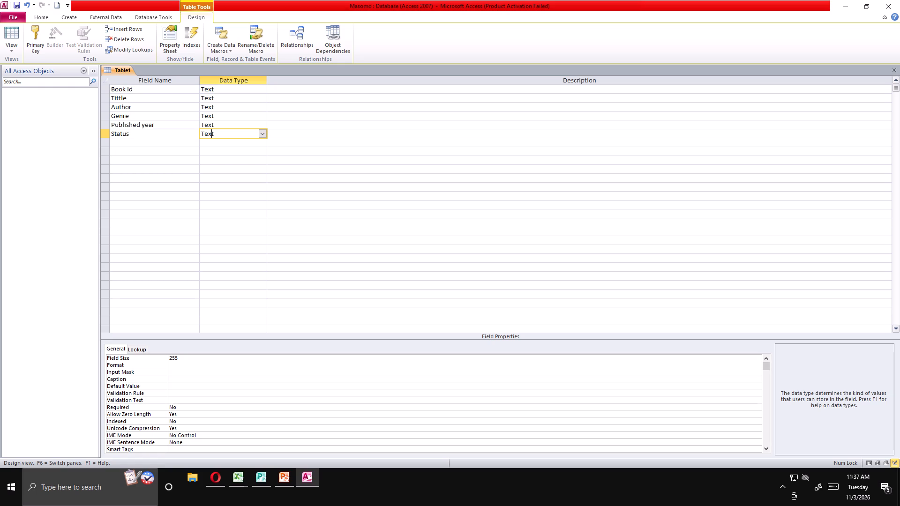
# Save the new table under the name book table without creating a primary key.
pyautogui.hotkey('ctrl', 's')
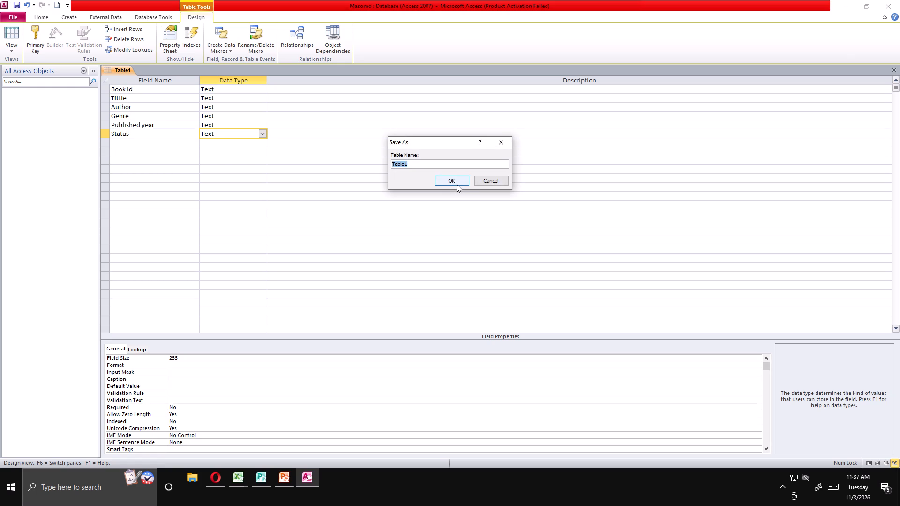
pyautogui.press('BackSpace')
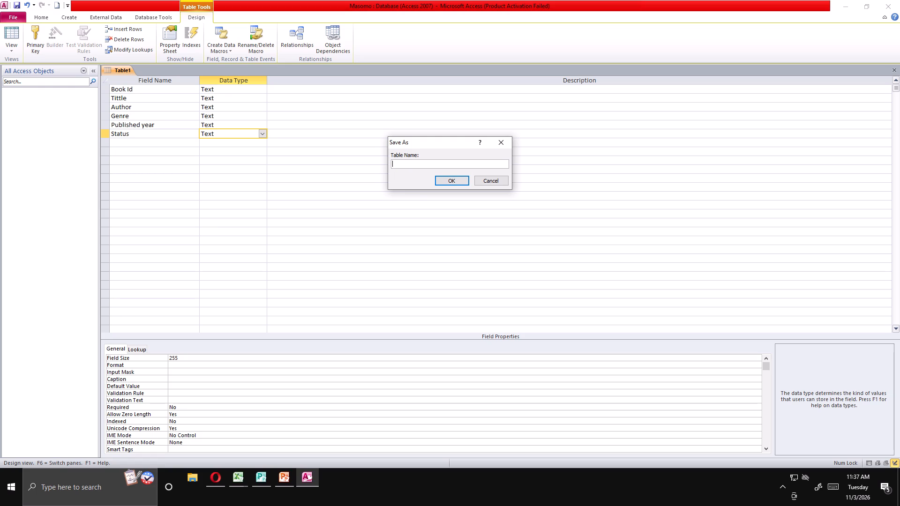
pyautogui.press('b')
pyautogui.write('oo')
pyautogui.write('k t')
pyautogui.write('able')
pyautogui.click(451, 180)
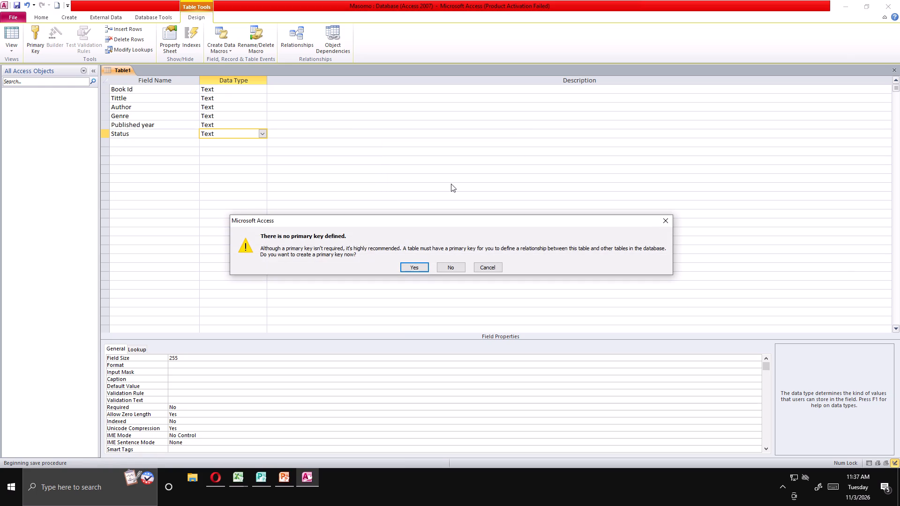
pyautogui.click(455, 267)
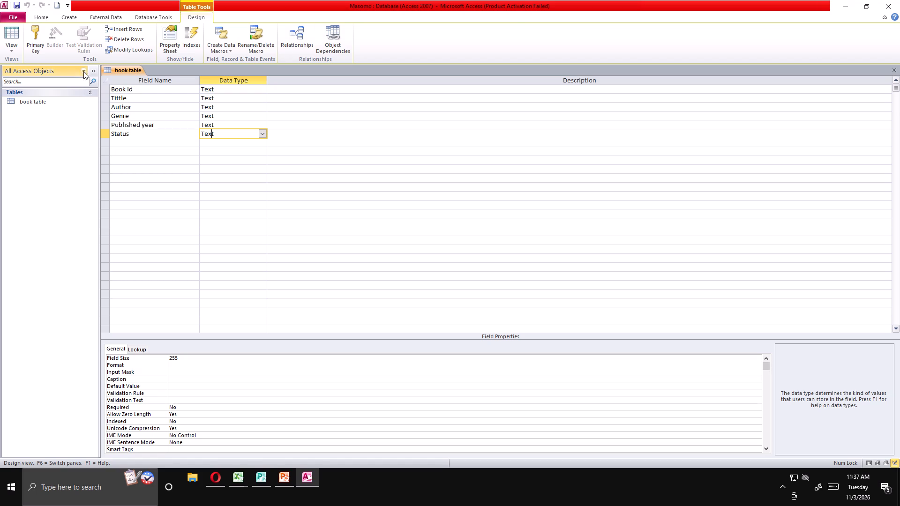
# Save the book table's design once more and close the table.
pyautogui.click(135, 70)
pyautogui.rightClick(135, 70)
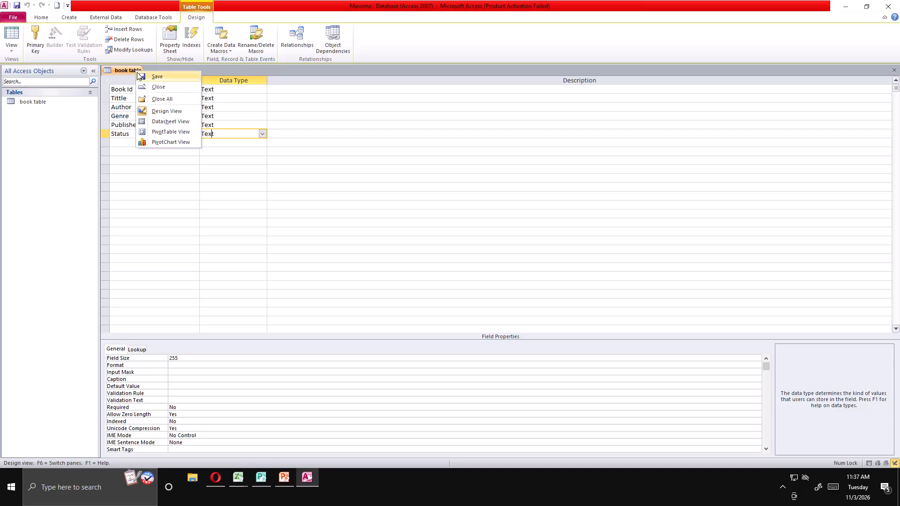
pyautogui.click(155, 75)
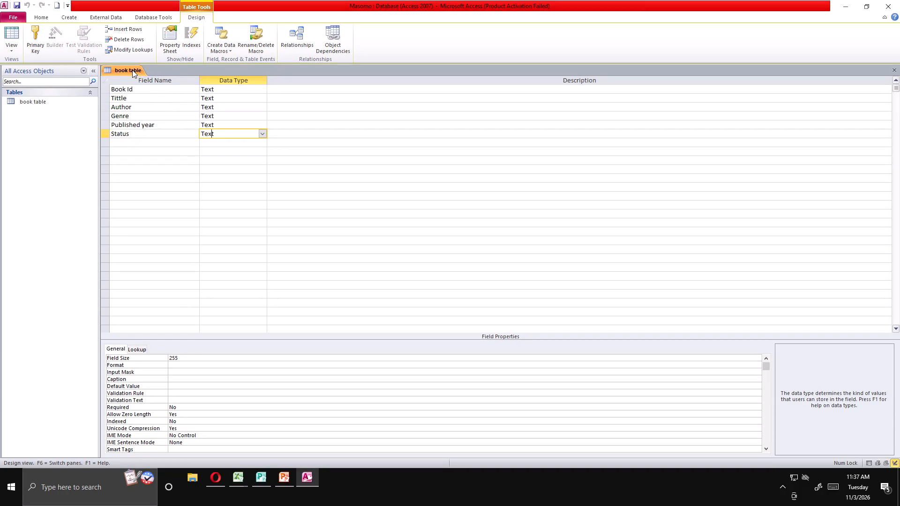
pyautogui.click(132, 70)
pyautogui.rightClick(132, 68)
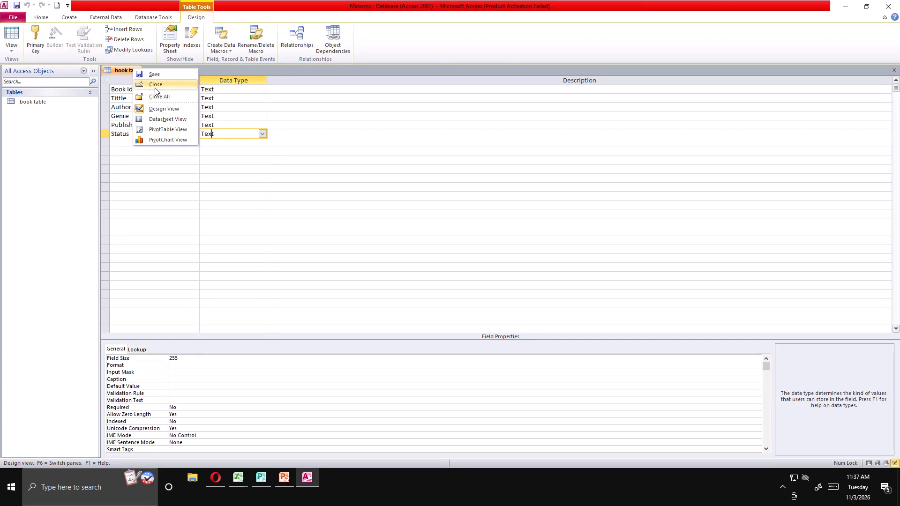
pyautogui.click(155, 88)
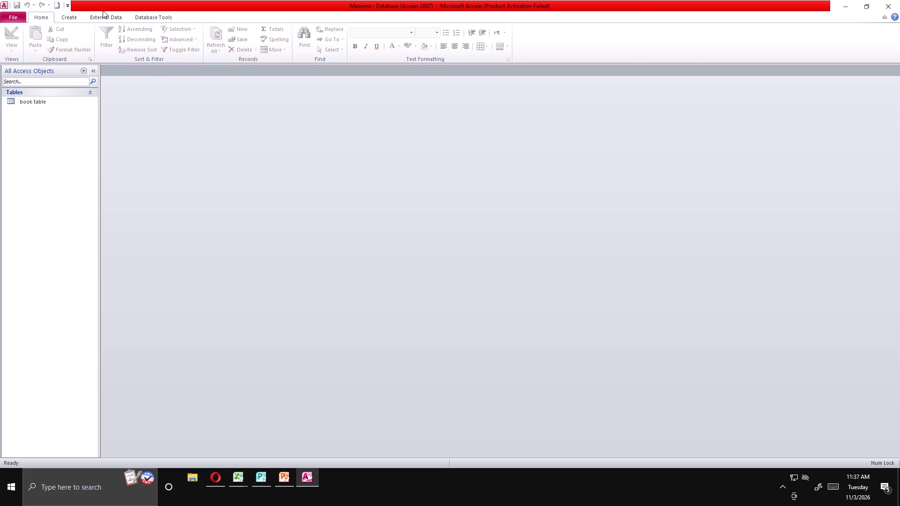
# Create a second table in Design view with a first field named Borrower ID and the Text data type.
pyautogui.click(67, 16)
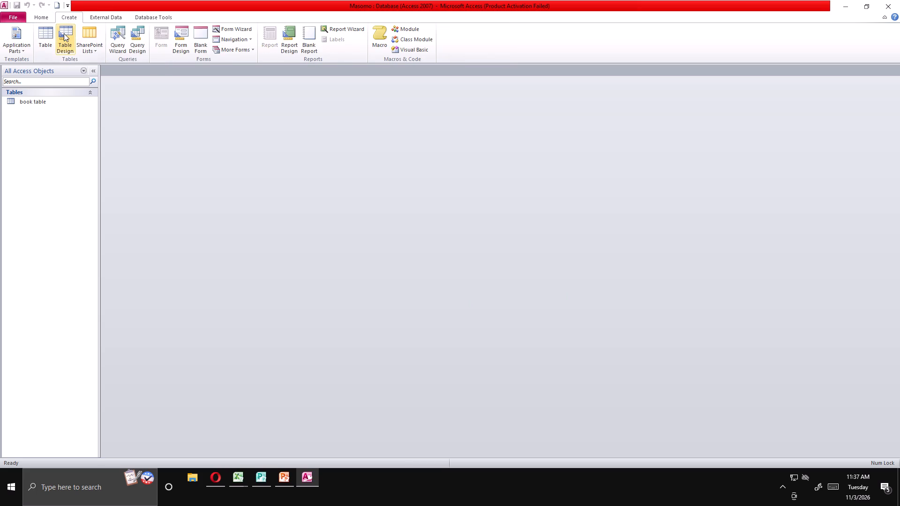
pyautogui.click(64, 33)
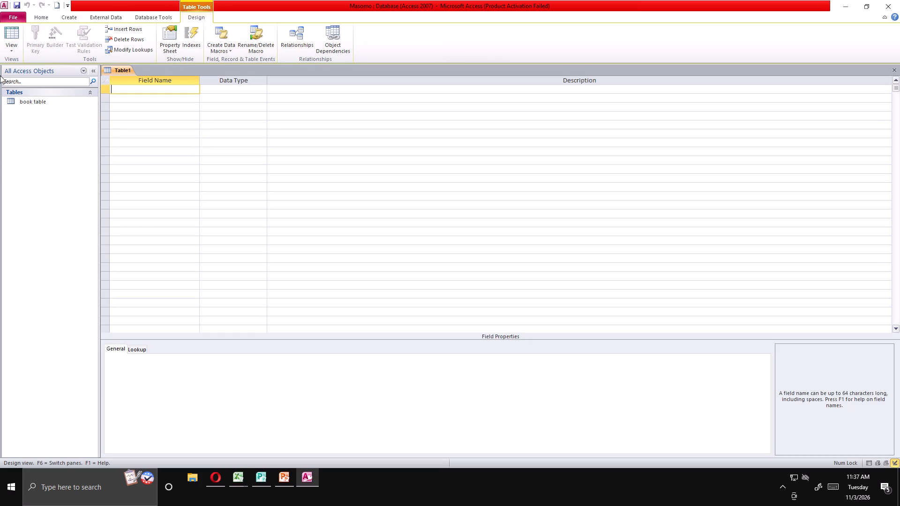
pyautogui.moveTo(0, 0); pyautogui.dragTo(0, 52, button='right')
pyautogui.moveTo(0, 248); pyautogui.dragTo(0, 208, button='right')
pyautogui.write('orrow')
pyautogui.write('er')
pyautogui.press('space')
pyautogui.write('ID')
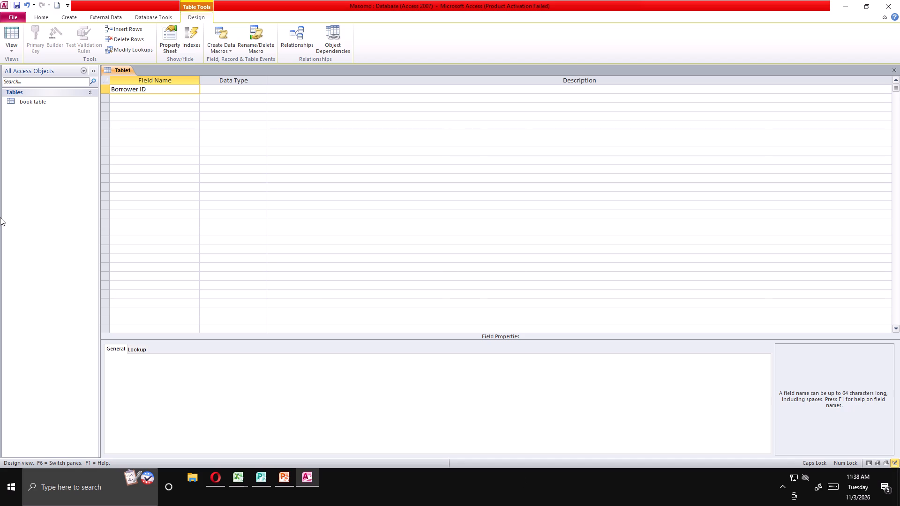
pyautogui.click(208, 91)
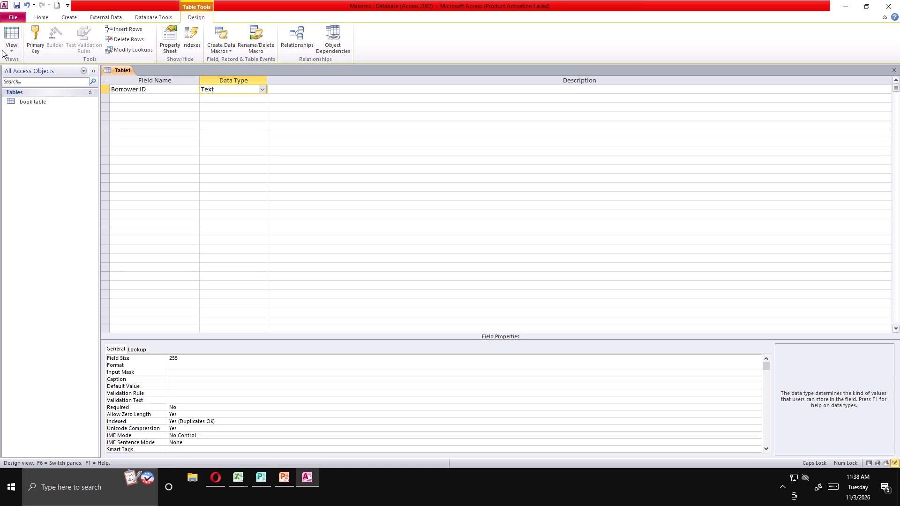
# Add a second field named Full name with the Text data type below Borrower ID.
pyautogui.click(172, 97)
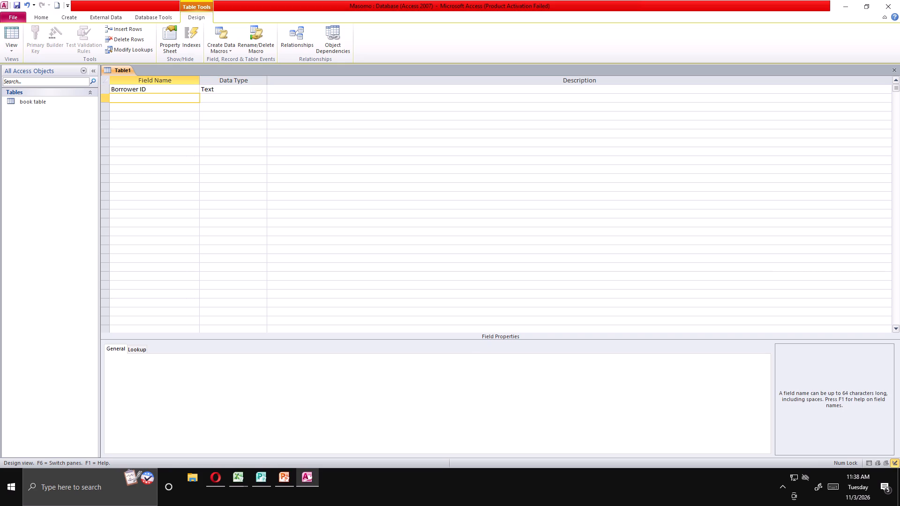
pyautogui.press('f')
pyautogui.press('BackSpace')
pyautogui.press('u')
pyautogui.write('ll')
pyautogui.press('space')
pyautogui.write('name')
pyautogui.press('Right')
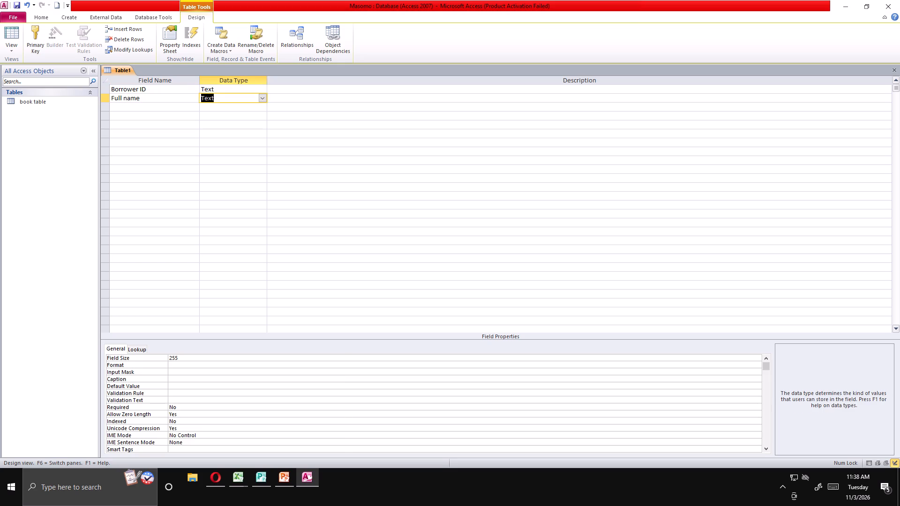
pyautogui.click(650, 179)
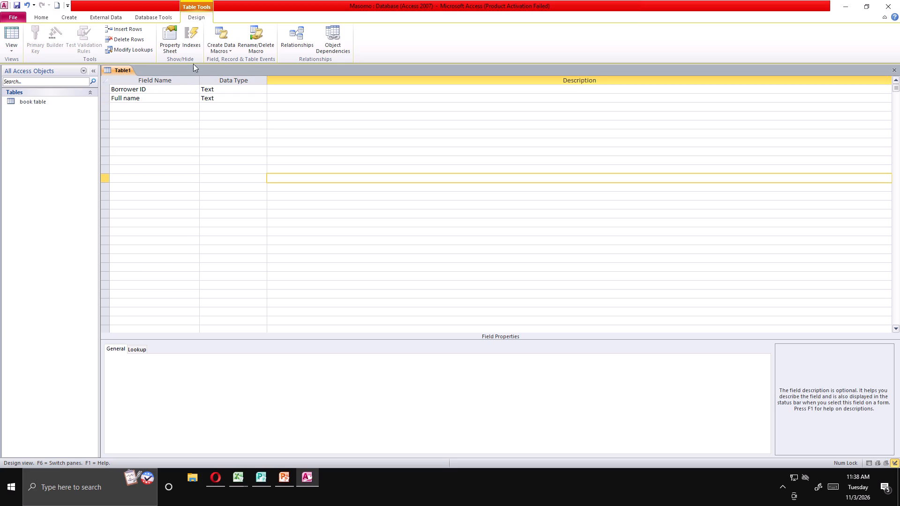
# Add a third field named Conduct number with the Text data type below Full name.
pyautogui.moveTo(135, 110); pyautogui.dragTo(132, 104)
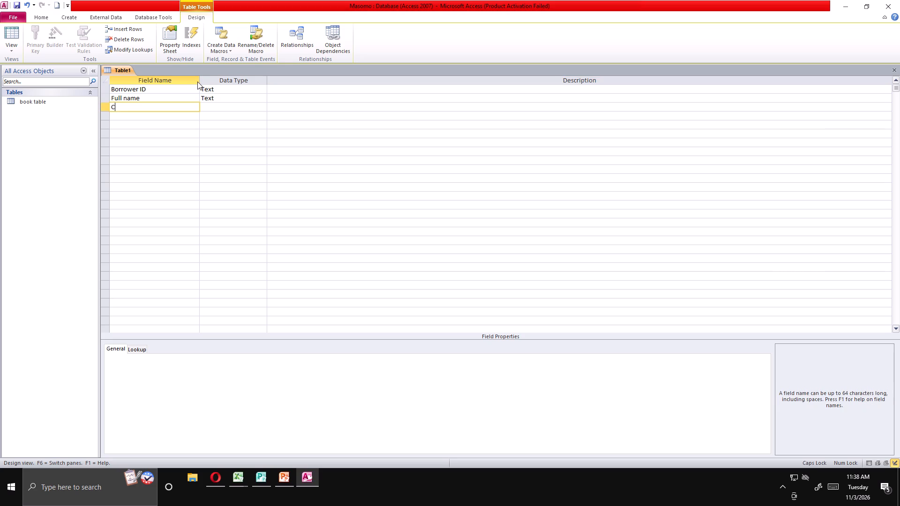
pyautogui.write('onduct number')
pyautogui.click(226, 110)
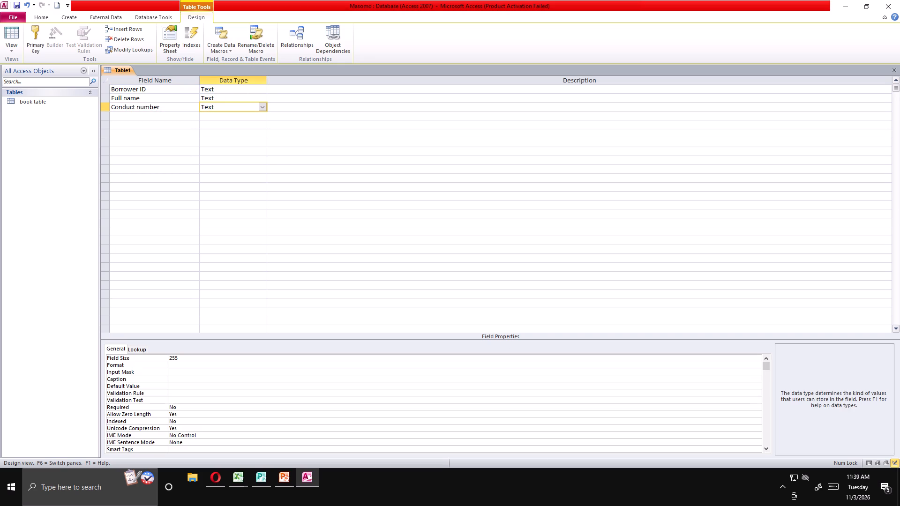
pyautogui.click(118, 117)
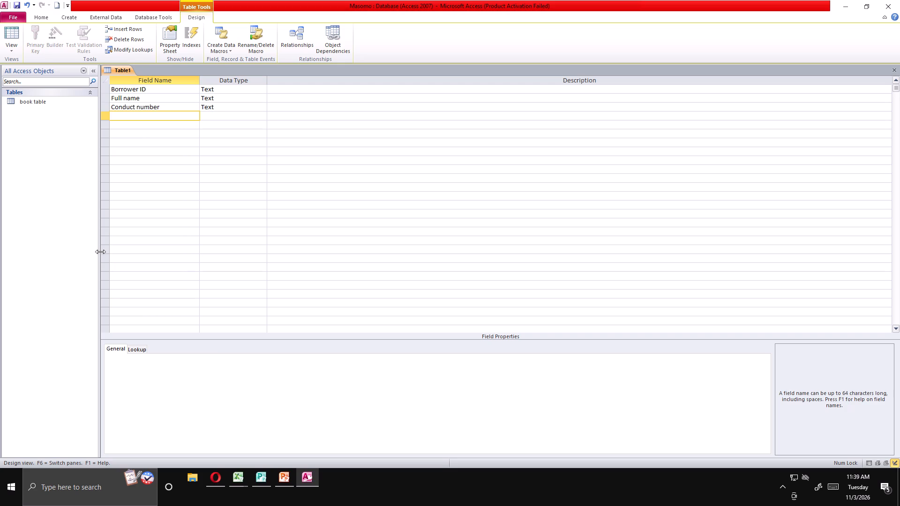
# Correct the third field's name to Contact number.
pyautogui.click(126, 109)
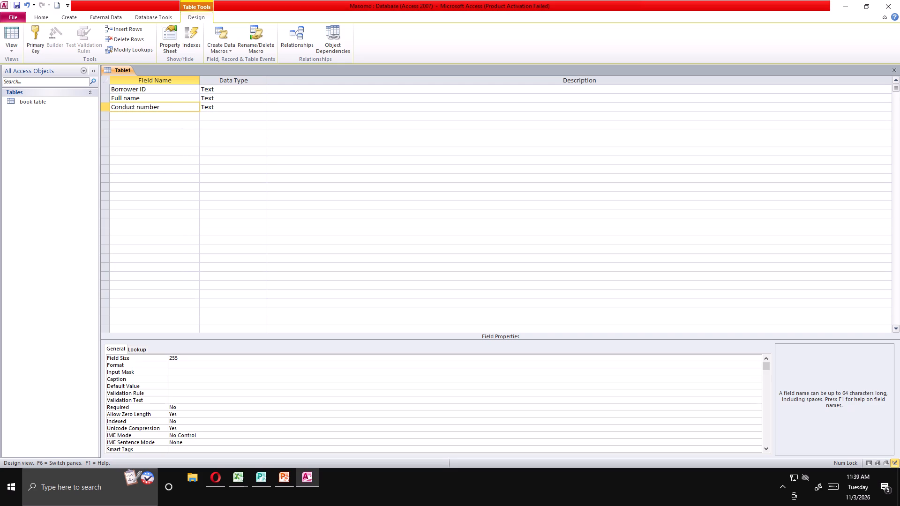
pyautogui.press('BackSpace')
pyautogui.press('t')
pyautogui.click(132, 103)
pyautogui.press('BackSpace')
pyautogui.press('BackSpace')
pyautogui.press('BackSpace')
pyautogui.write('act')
# Add a fourth field named Book ID with the Text data type below Contact number.
pyautogui.click(152, 115)
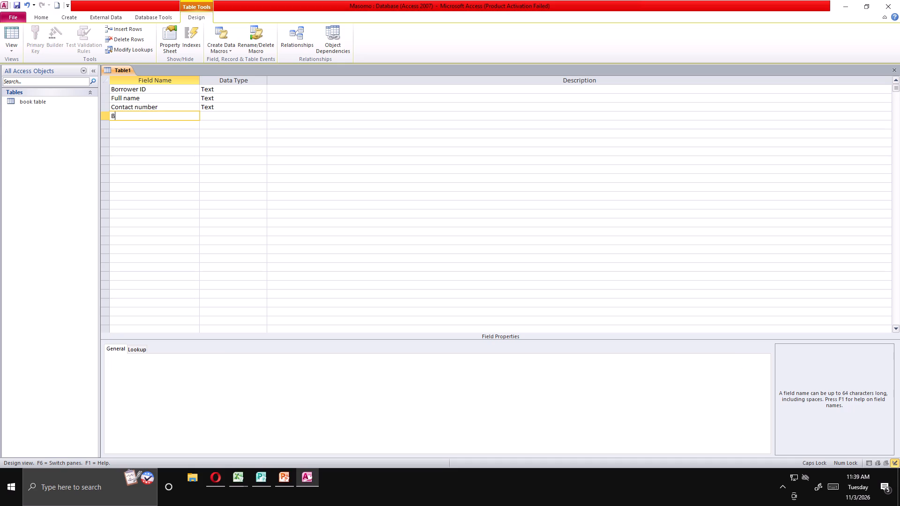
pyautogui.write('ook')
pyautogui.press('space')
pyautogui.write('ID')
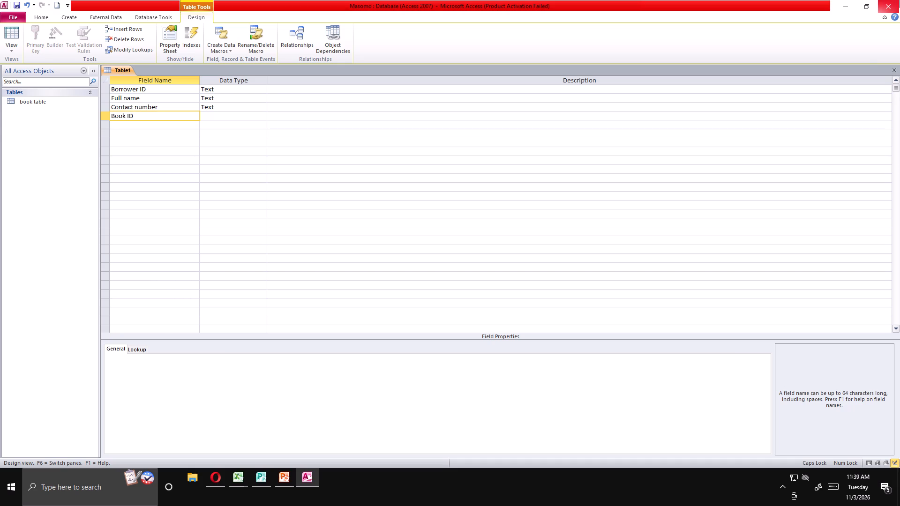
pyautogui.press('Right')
pyautogui.click(220, 114)
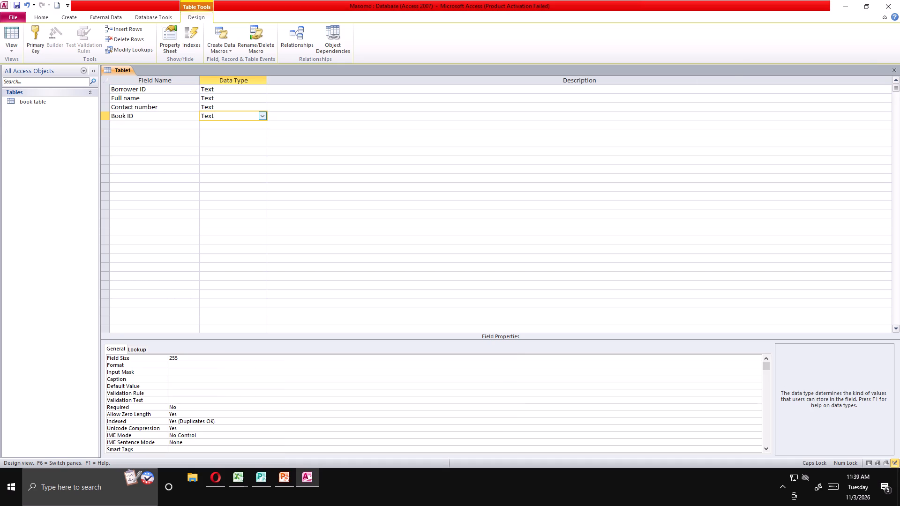
# Add a fifth field named Date borrowed with the Text data type below Book ID.
pyautogui.click(132, 124)
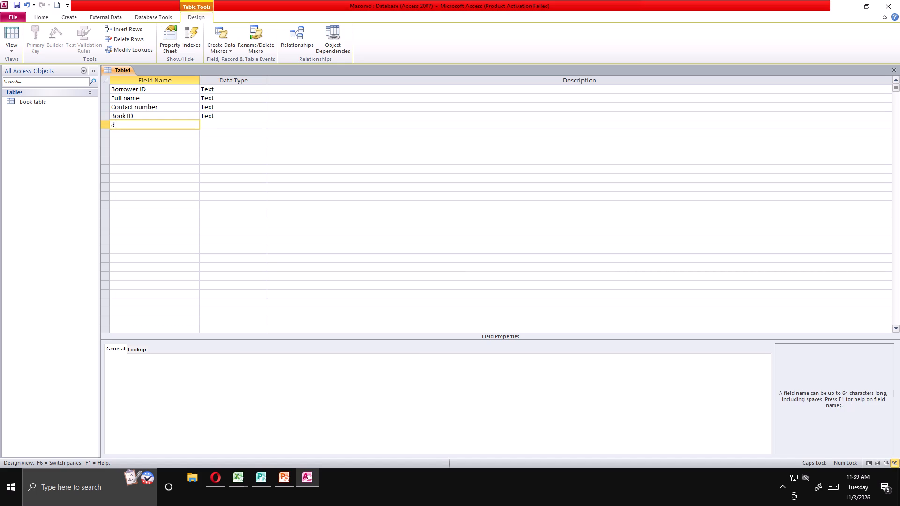
pyautogui.press('BackSpace')
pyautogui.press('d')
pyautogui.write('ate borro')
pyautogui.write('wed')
pyautogui.click(247, 126)
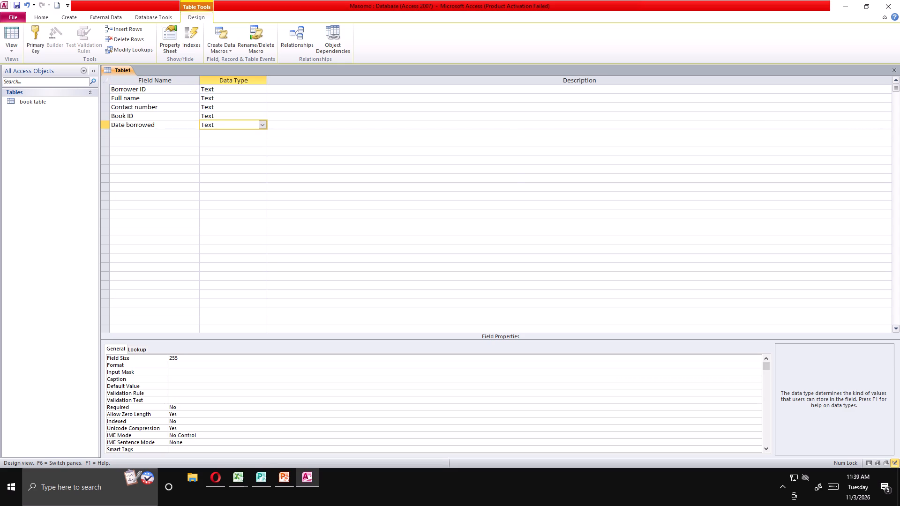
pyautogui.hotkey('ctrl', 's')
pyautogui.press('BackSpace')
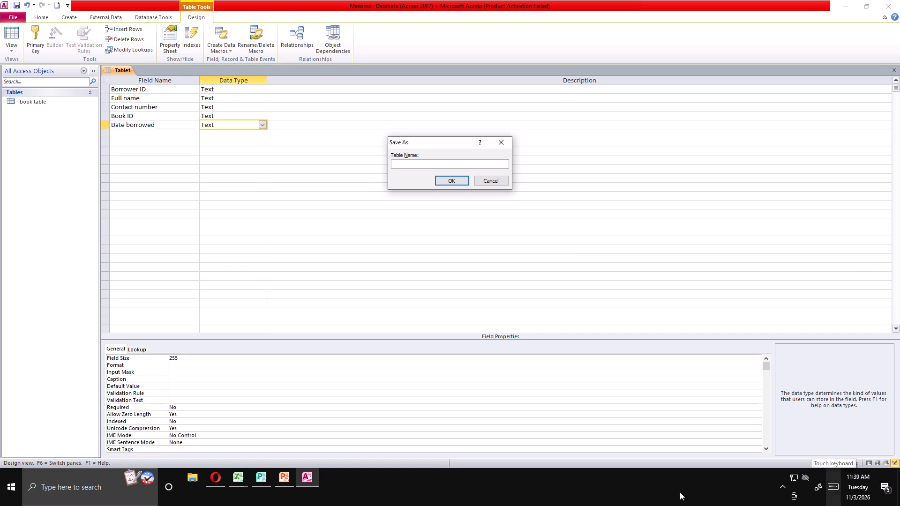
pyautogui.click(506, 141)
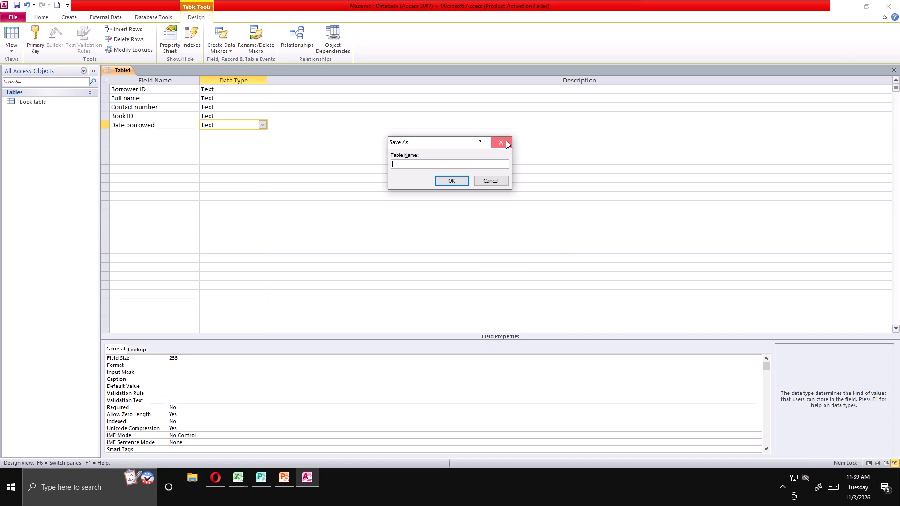
# Save the new table as Borrowers table without creating a primary key, and close it.
pyautogui.click(115, 70)
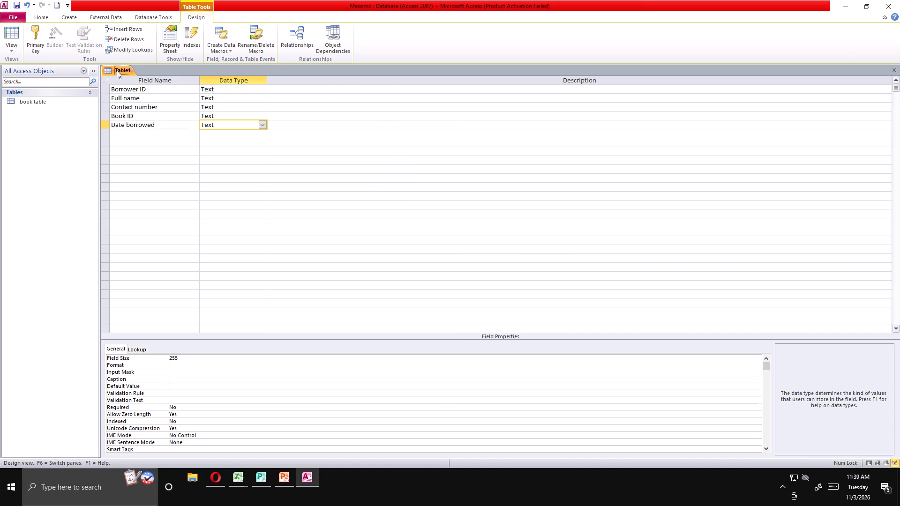
pyautogui.rightClick(117, 70)
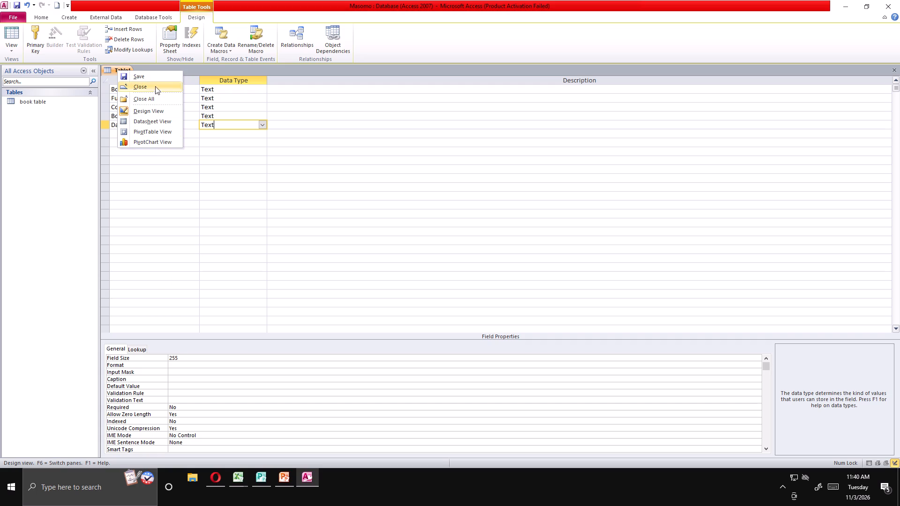
pyautogui.click(150, 74)
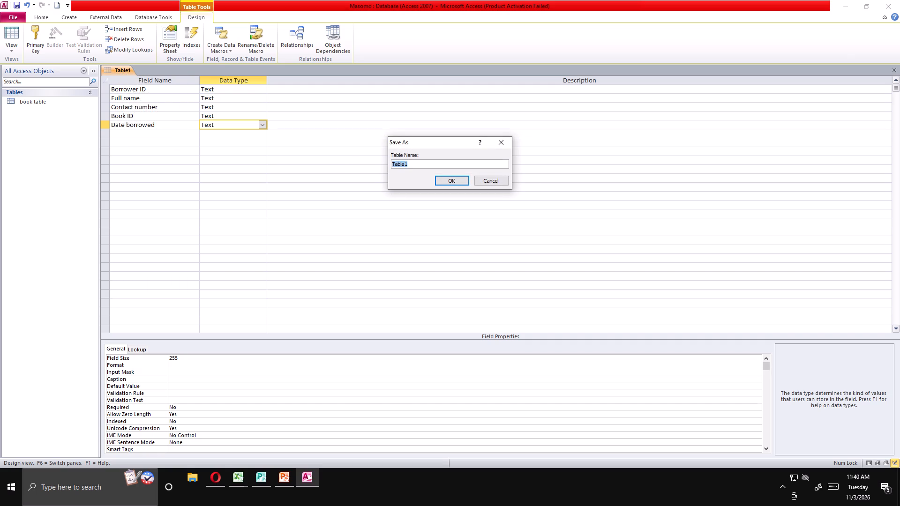
pyautogui.press('BackSpace')
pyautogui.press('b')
pyautogui.press('BackSpace')
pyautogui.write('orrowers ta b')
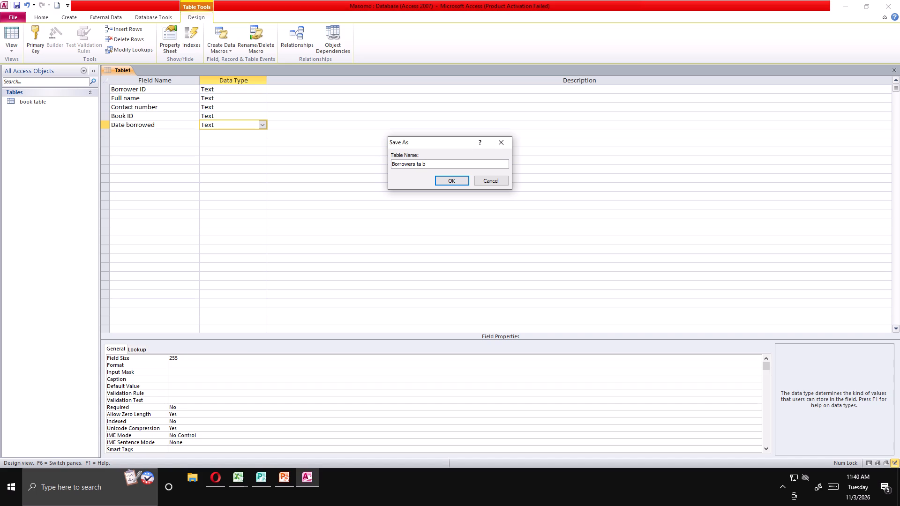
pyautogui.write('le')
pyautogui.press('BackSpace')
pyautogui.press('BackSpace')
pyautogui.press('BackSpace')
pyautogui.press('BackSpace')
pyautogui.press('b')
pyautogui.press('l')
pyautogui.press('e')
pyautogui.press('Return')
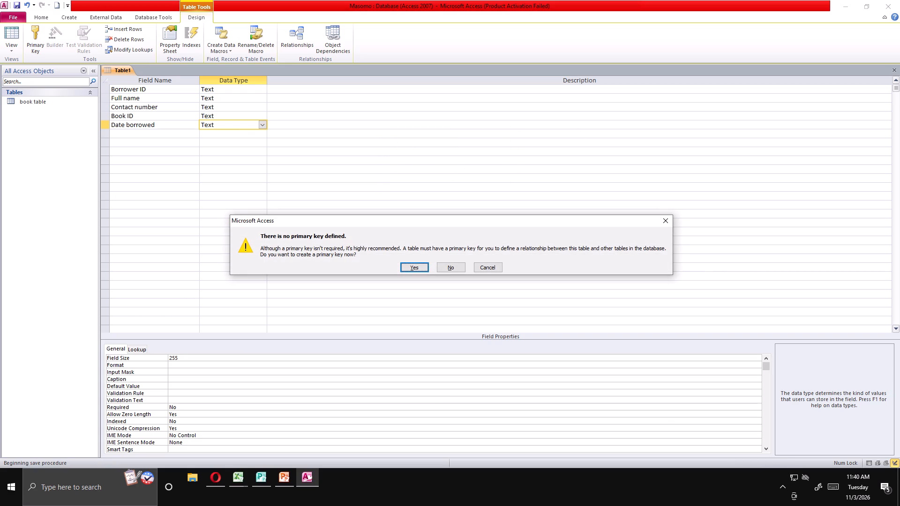
pyautogui.click(460, 267)
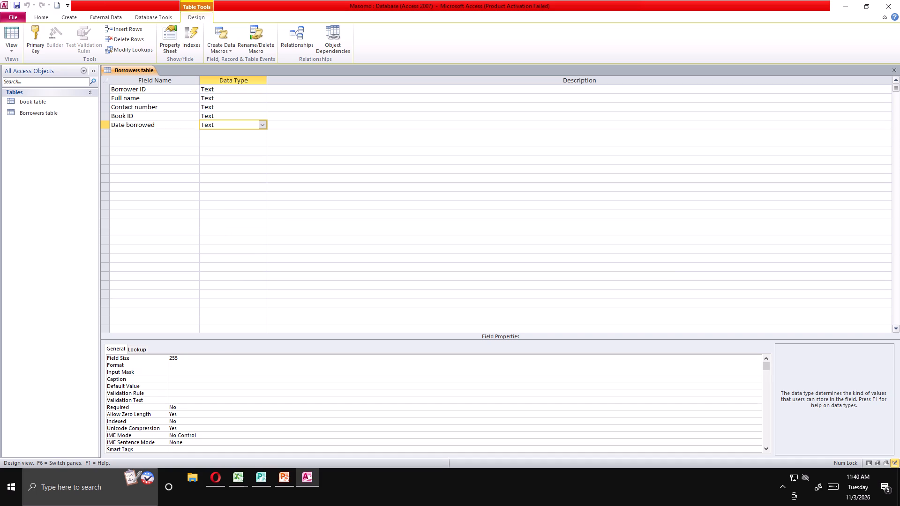
pyautogui.click(894, 71)
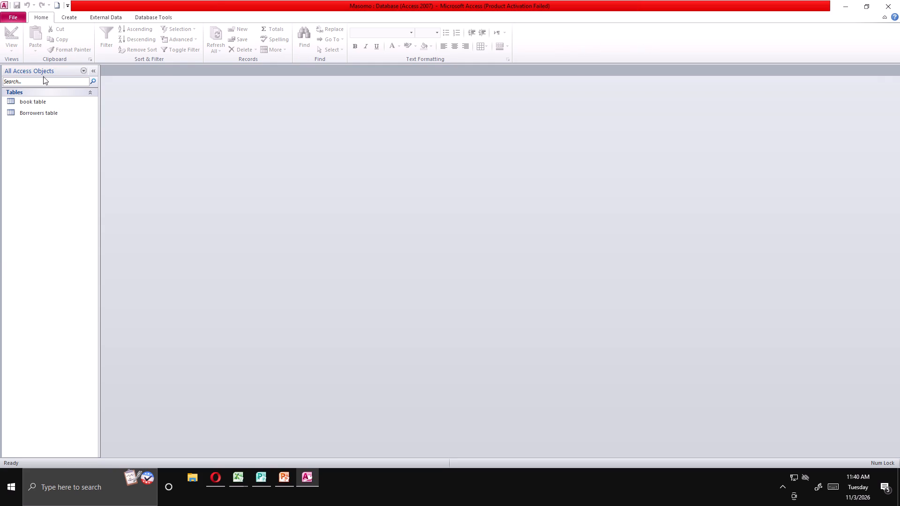
# Open the database's Relationships layout and add the book table and the Borrowers table to it.
pyautogui.click(73, 10)
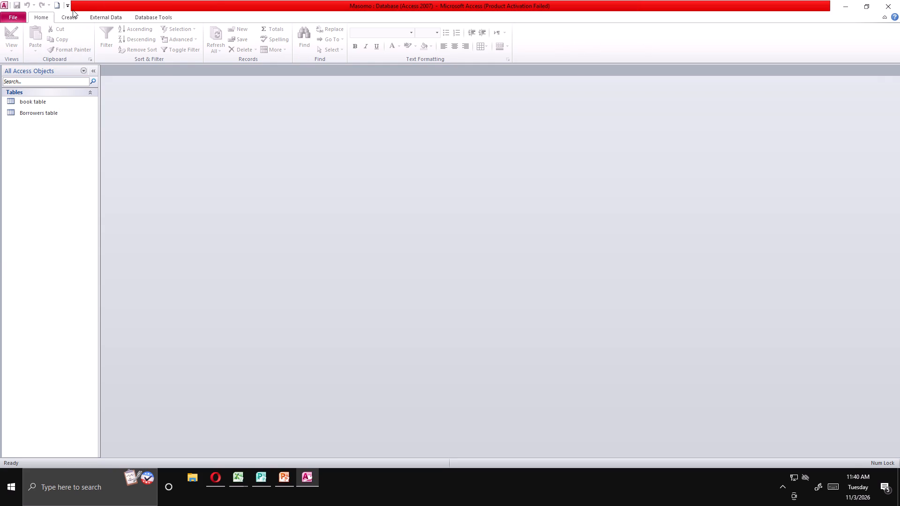
pyautogui.click(68, 16)
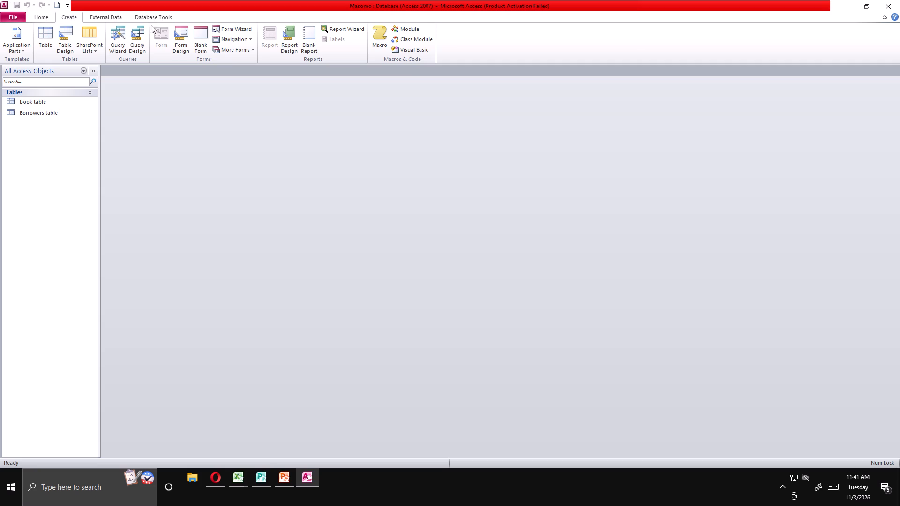
pyautogui.click(164, 17)
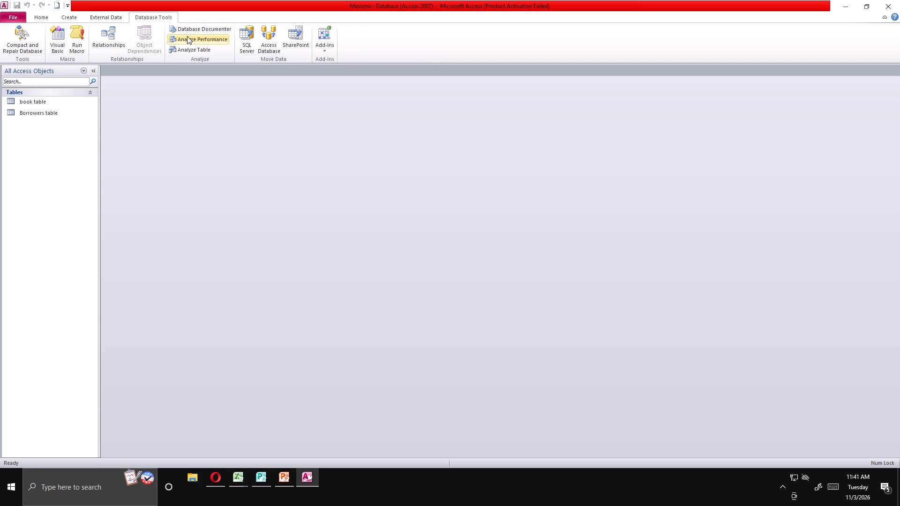
pyautogui.click(109, 41)
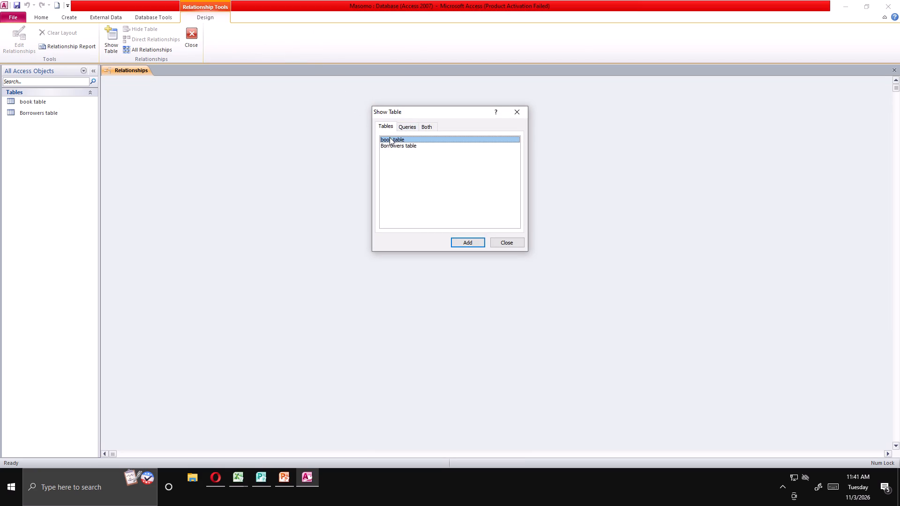
pyautogui.click(459, 246)
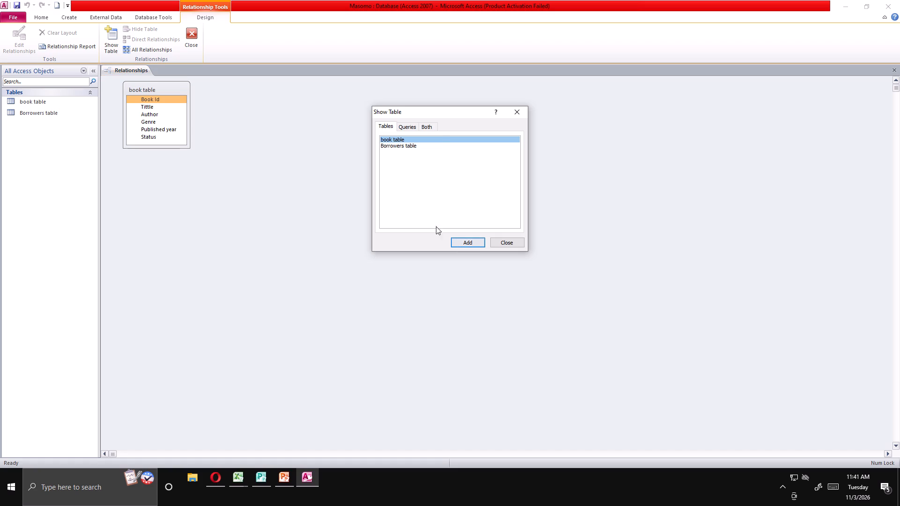
pyautogui.click(427, 147)
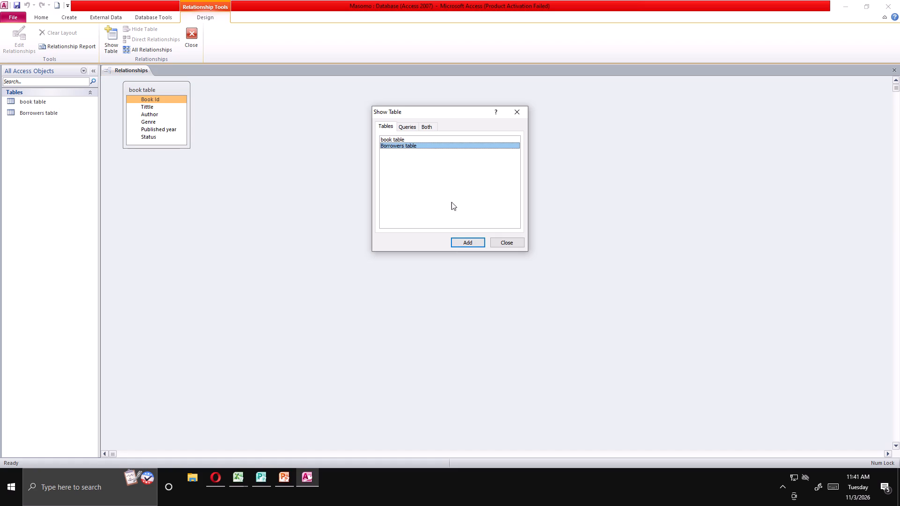
pyautogui.click(466, 243)
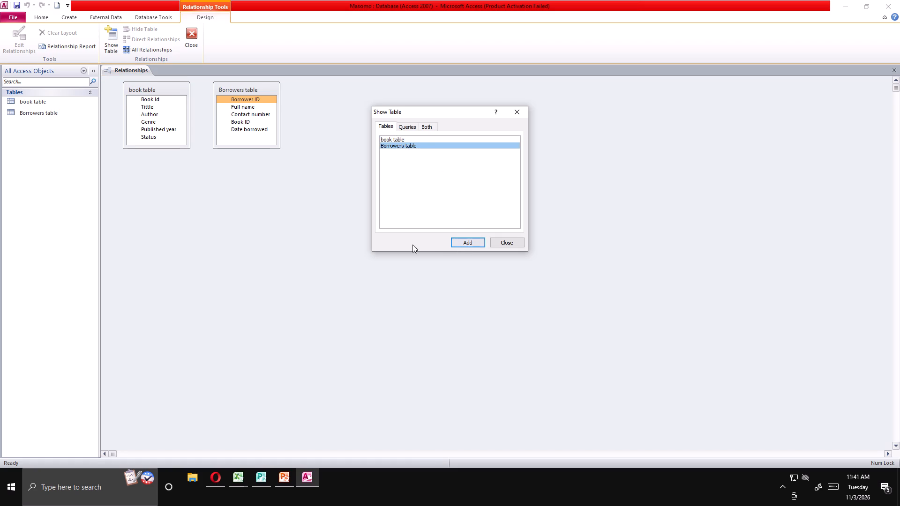
pyautogui.click(515, 111)
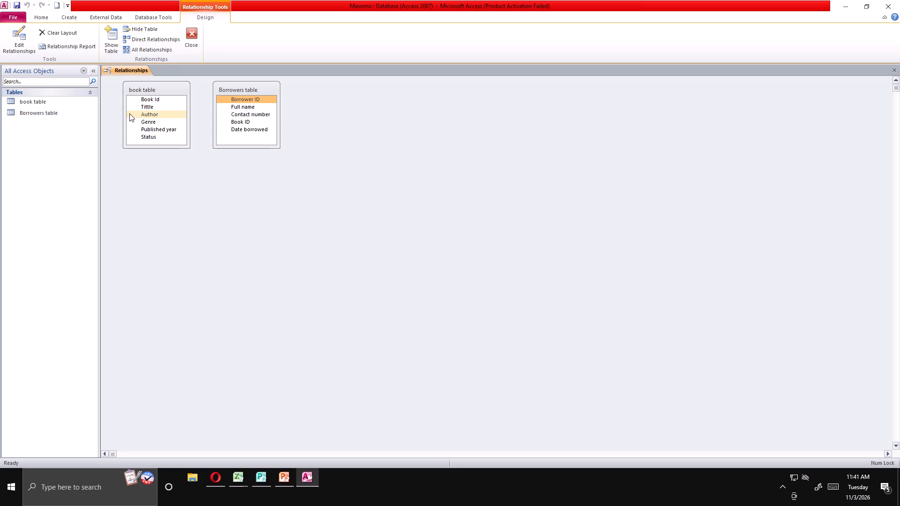
# Make Book Id the primary key of the book table in its design, then save and close the table.
pyautogui.click(126, 99)
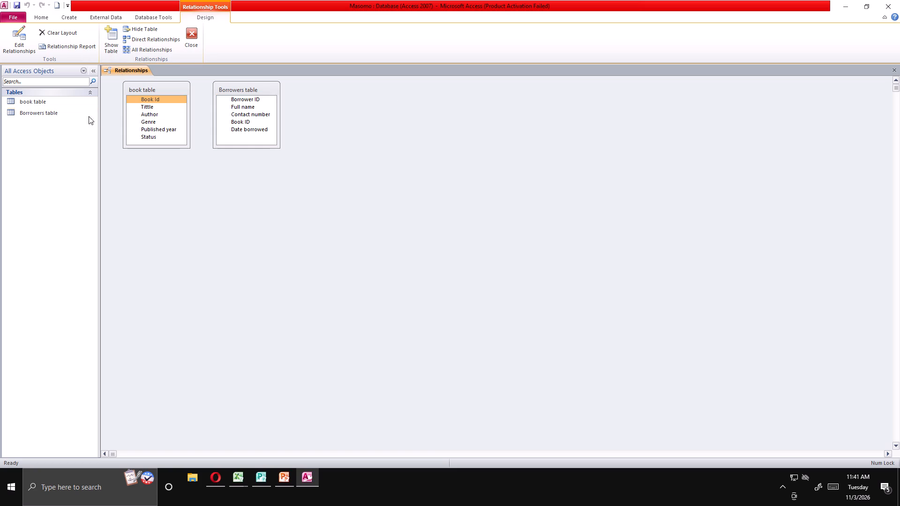
pyautogui.click(74, 99)
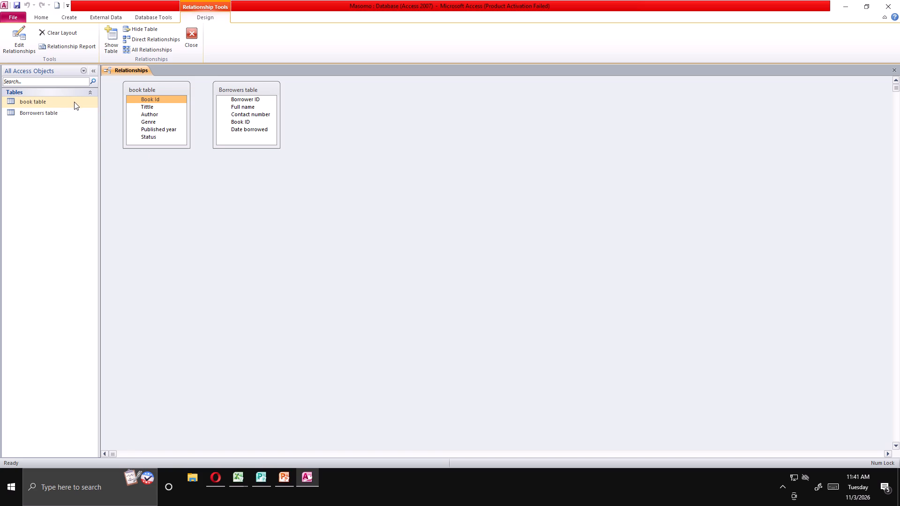
pyautogui.rightClick(74, 102)
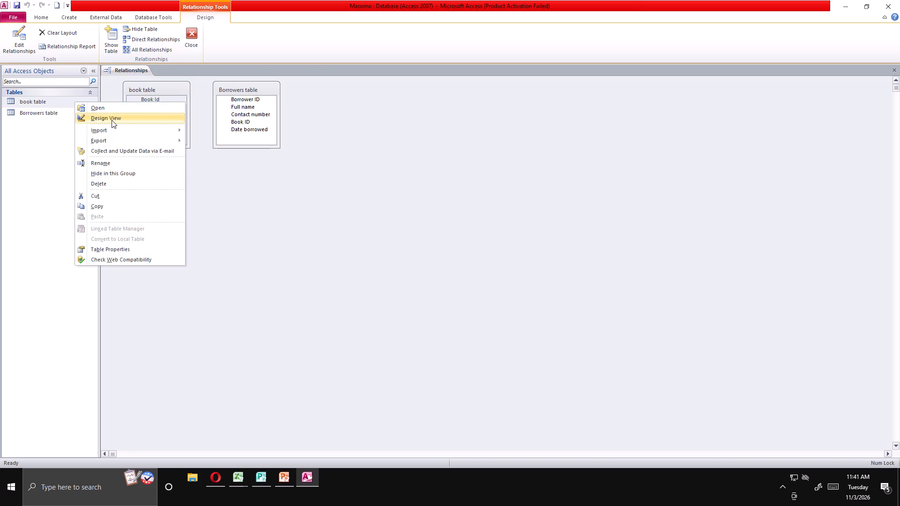
pyautogui.click(112, 120)
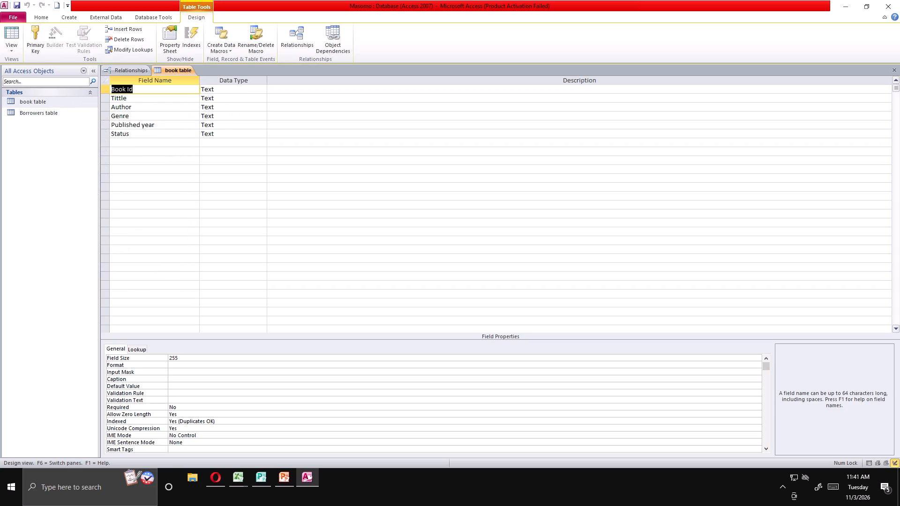
pyautogui.rightClick(108, 90)
pyautogui.click(123, 96)
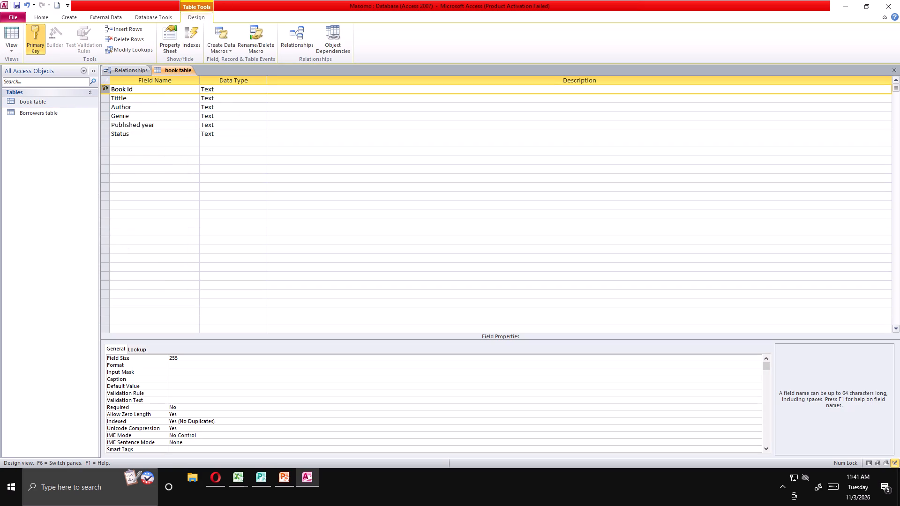
pyautogui.hotkey('ctrl', 's')
pyautogui.click(897, 69)
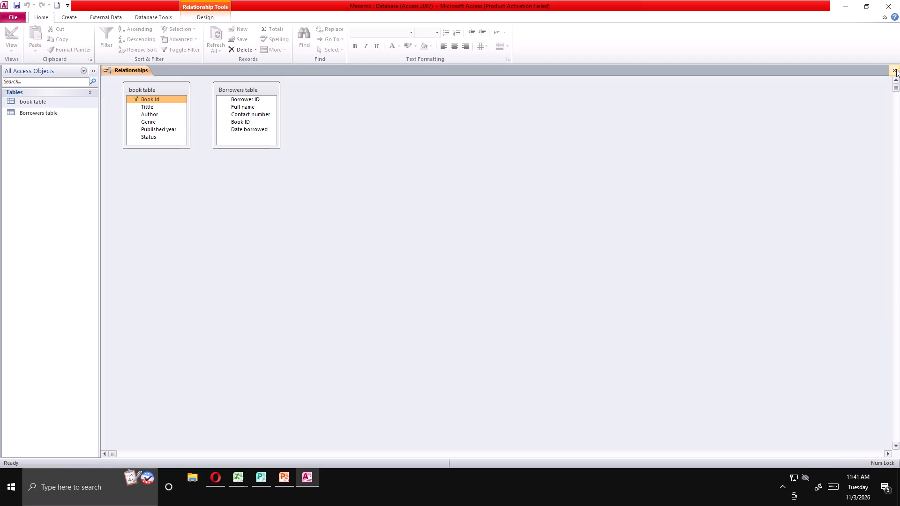
# Make Borrower ID the primary key of the Borrowers table in its design, then save and close the table.
pyautogui.click(31, 114)
pyautogui.rightClick(60, 112)
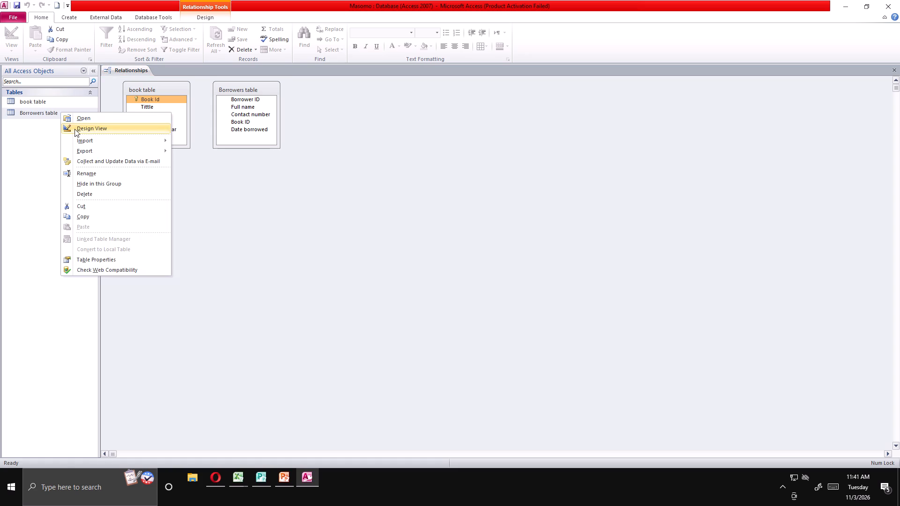
pyautogui.click(75, 129)
pyautogui.rightClick(105, 88)
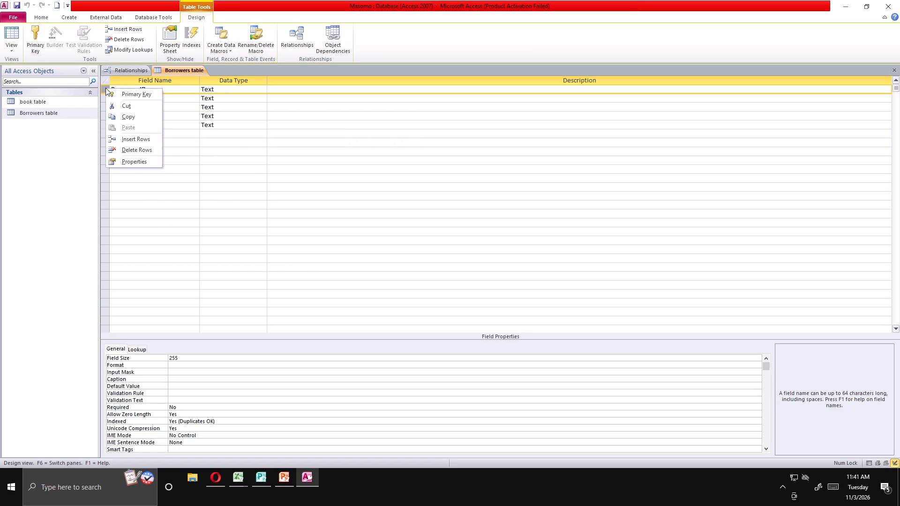
pyautogui.click(118, 94)
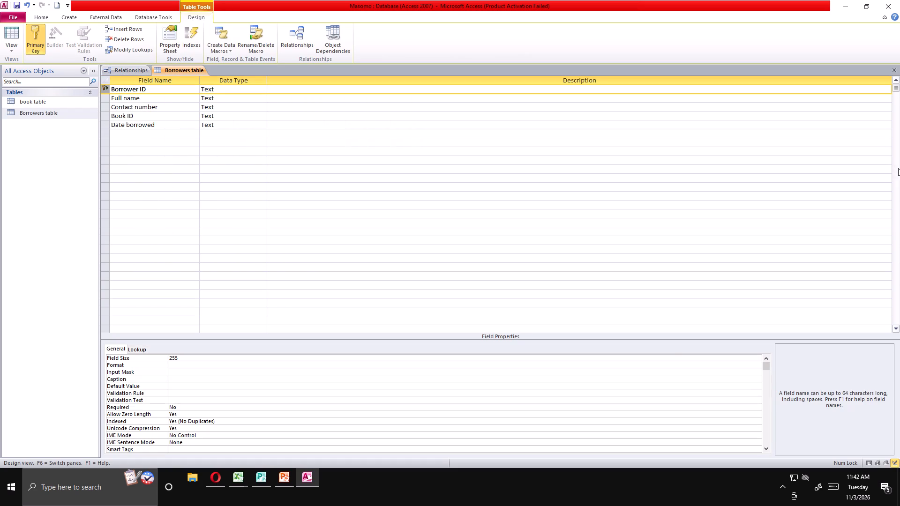
pyautogui.hotkey('ctrl', 's')
pyautogui.click(896, 66)
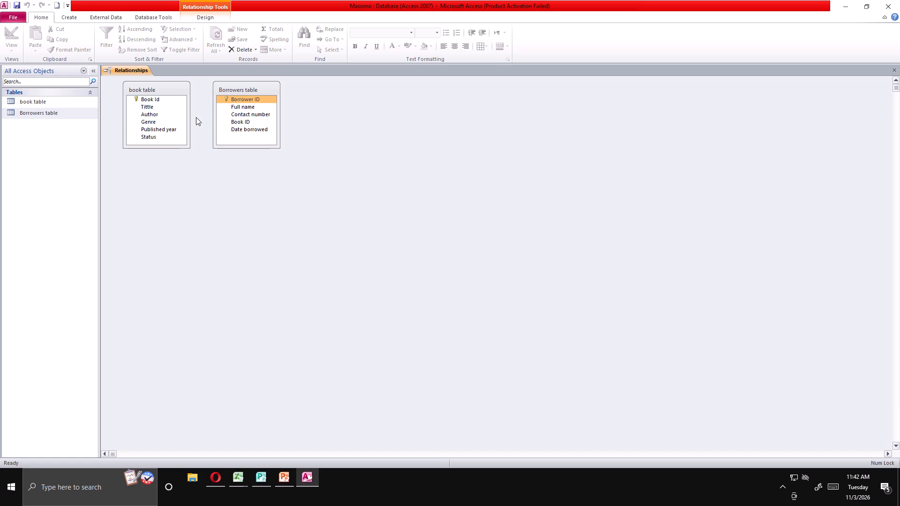
# Create a one-to-many relationship from Book Id in the book table to Book ID in the Borrowers table, without enforcing referential integrity.
pyautogui.click(165, 99)
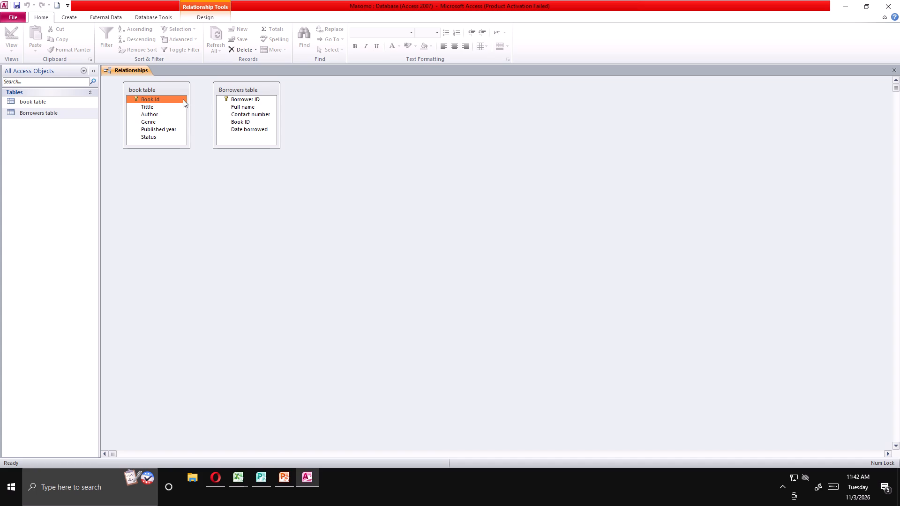
pyautogui.moveTo(178, 95); pyautogui.dragTo(187, 110)
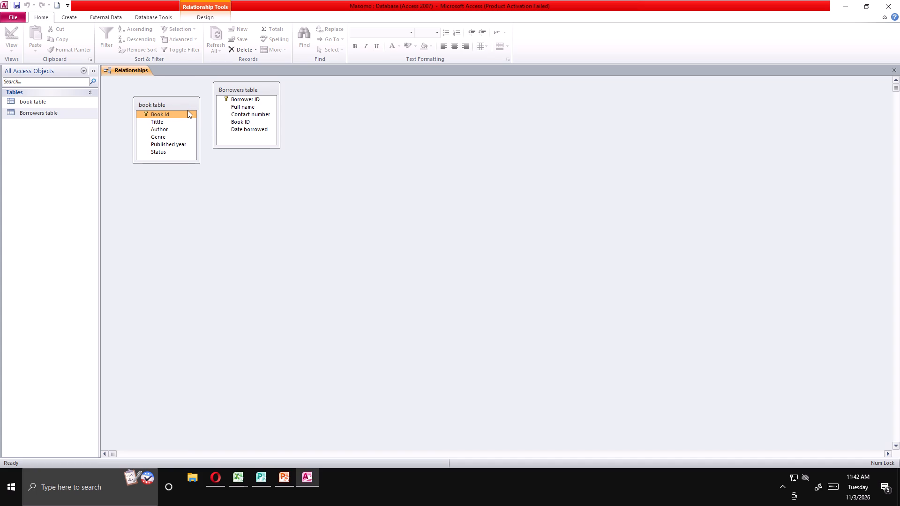
pyautogui.moveTo(187, 110); pyautogui.dragTo(173, 88)
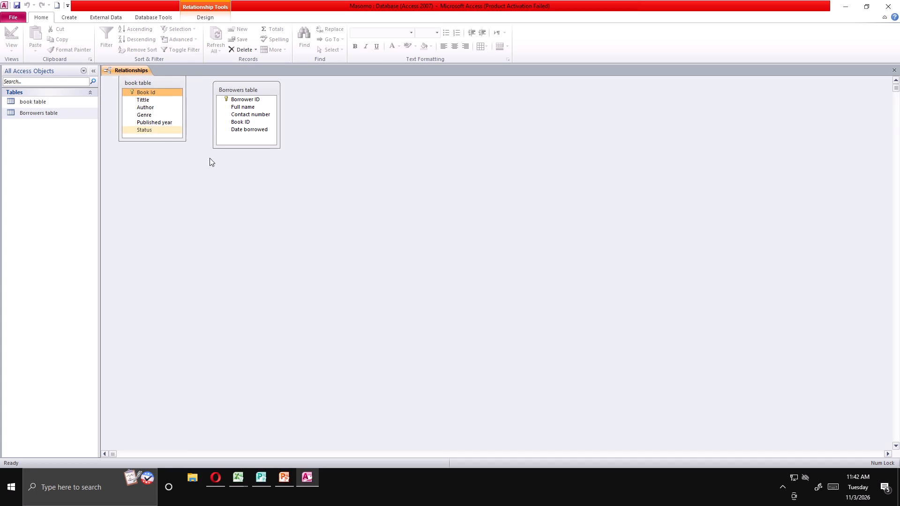
pyautogui.moveTo(168, 90); pyautogui.dragTo(162, 95)
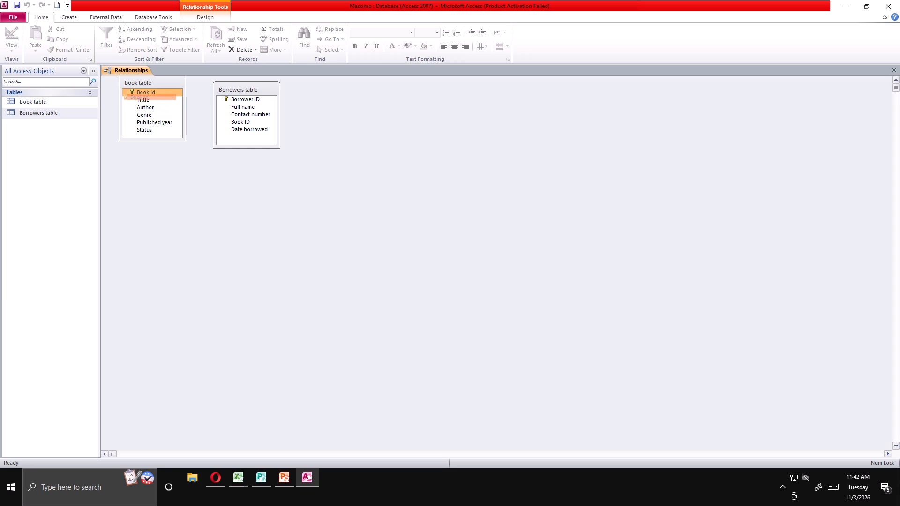
pyautogui.moveTo(162, 95); pyautogui.dragTo(218, 125)
pyautogui.moveTo(218, 125); pyautogui.dragTo(235, 120)
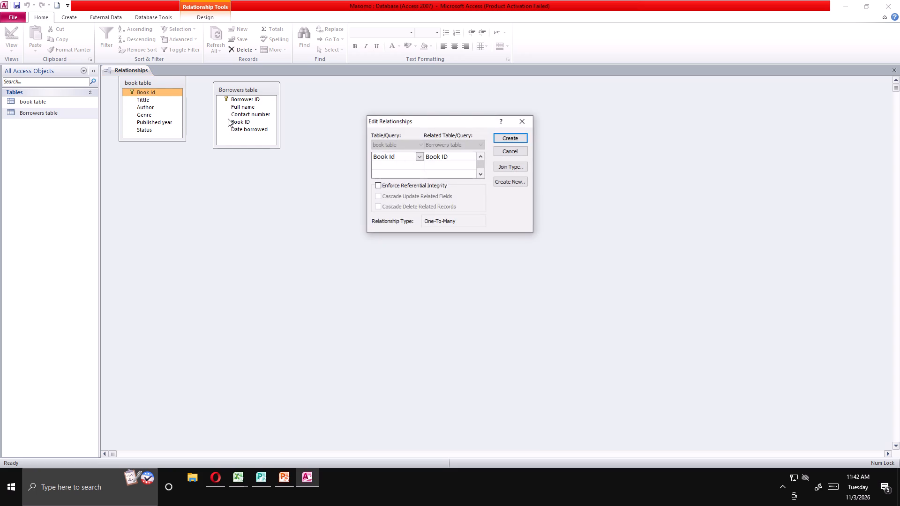
pyautogui.click(505, 133)
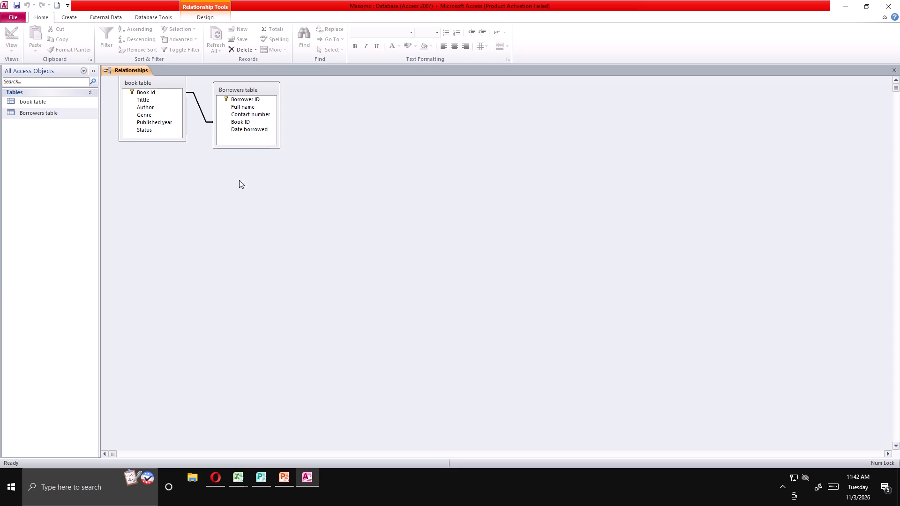
# Move the book table box slightly away from the Borrowers table box, then save and close the Relationships layout.
pyautogui.click(131, 125)
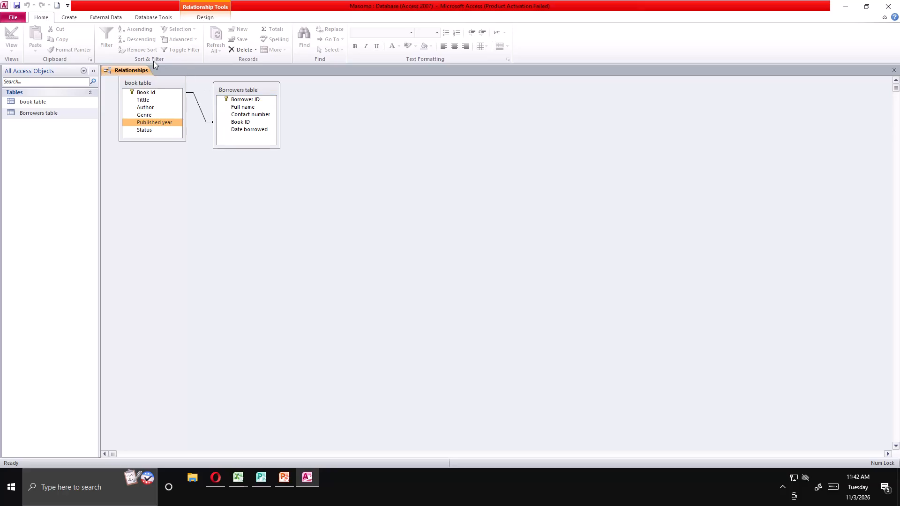
pyautogui.moveTo(170, 81); pyautogui.dragTo(163, 88)
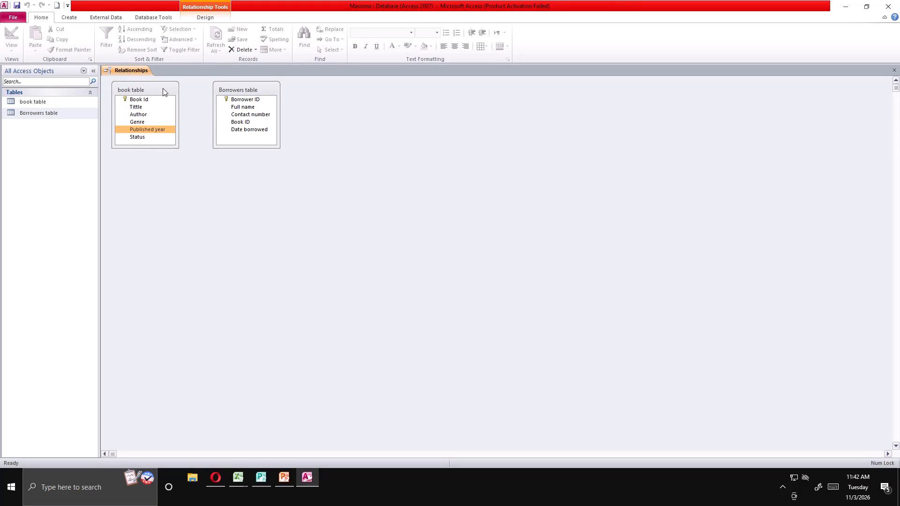
pyautogui.moveTo(163, 88); pyautogui.dragTo(163, 91)
pyautogui.click(400, 177)
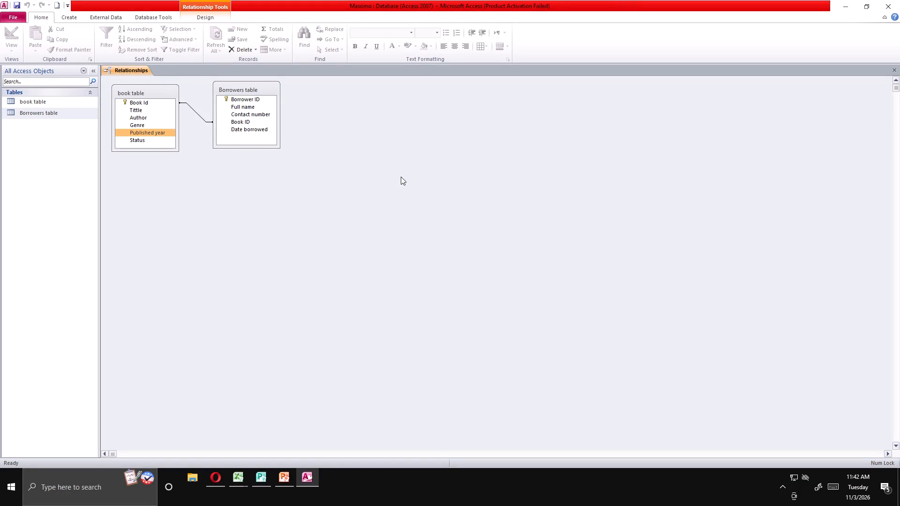
pyautogui.hotkey('ctrl', 's')
pyautogui.click(898, 70)
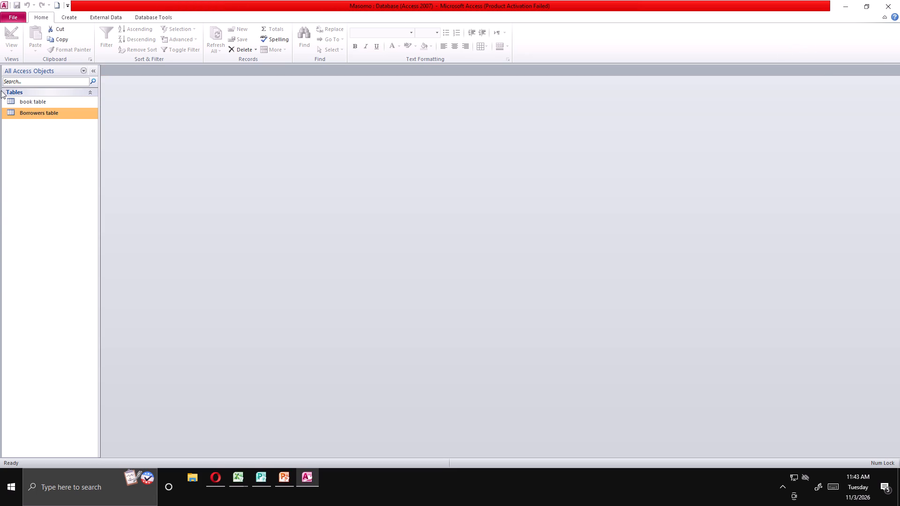
# Open the book table for data entry and enter BK1 as the Book Id of the first record.
pyautogui.click(37, 111)
pyautogui.click(31, 98)
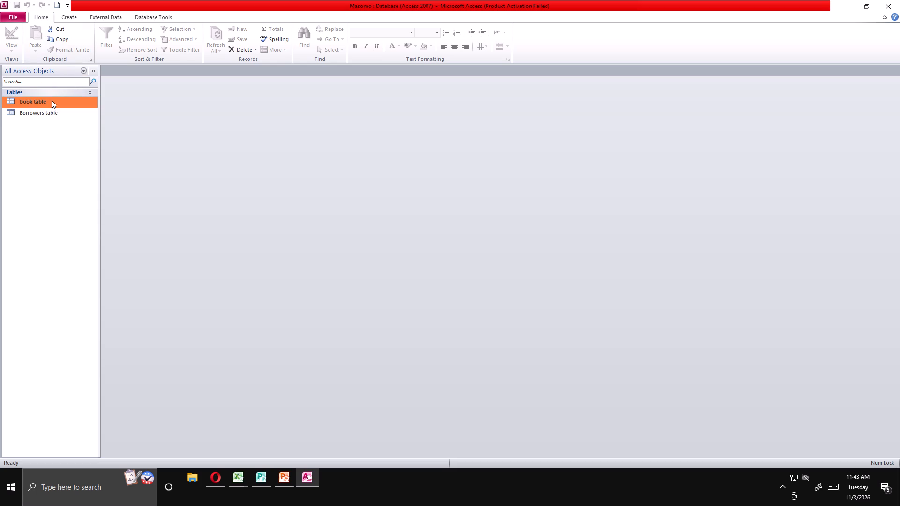
pyautogui.rightClick(52, 102)
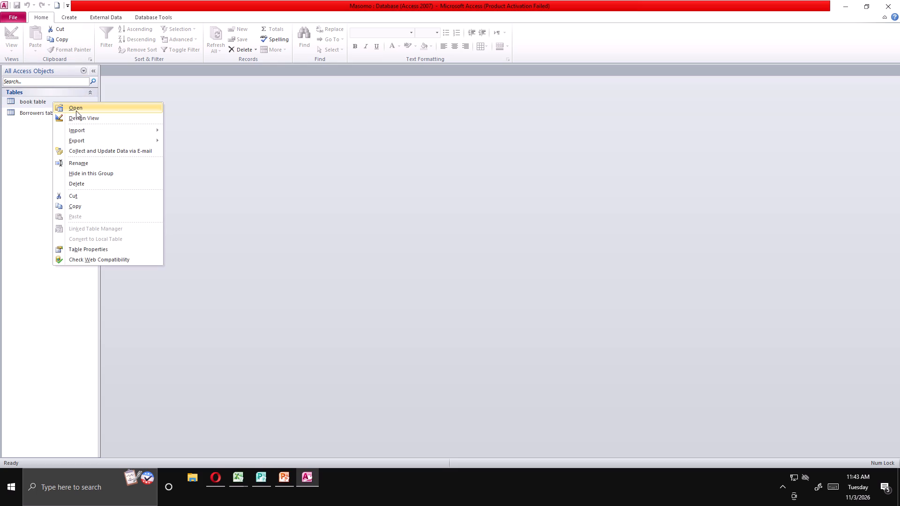
pyautogui.click(79, 108)
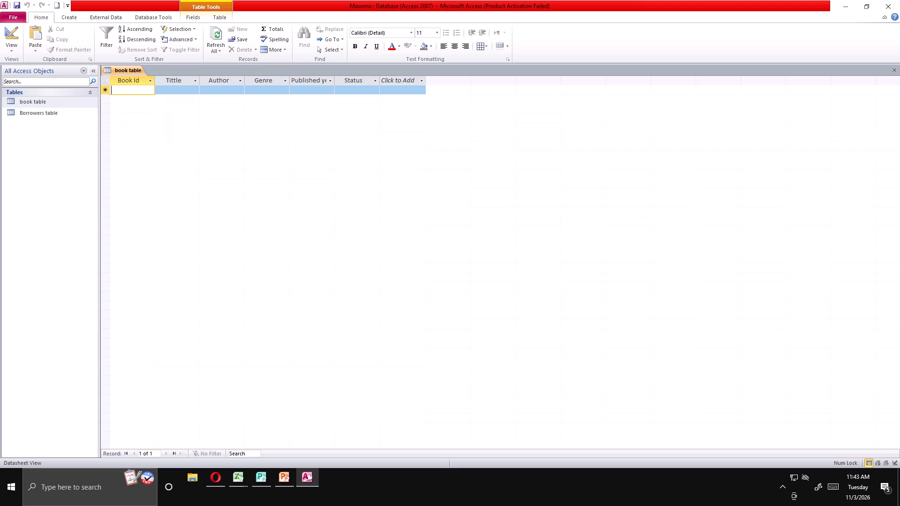
pyautogui.click(128, 92)
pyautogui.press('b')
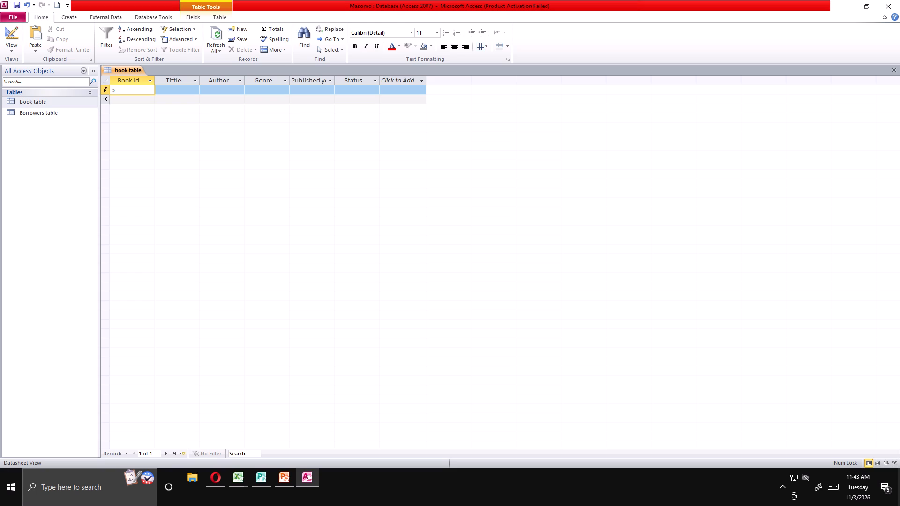
pyautogui.press('BackSpace')
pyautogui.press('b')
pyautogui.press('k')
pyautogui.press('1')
pyautogui.press('Tab')
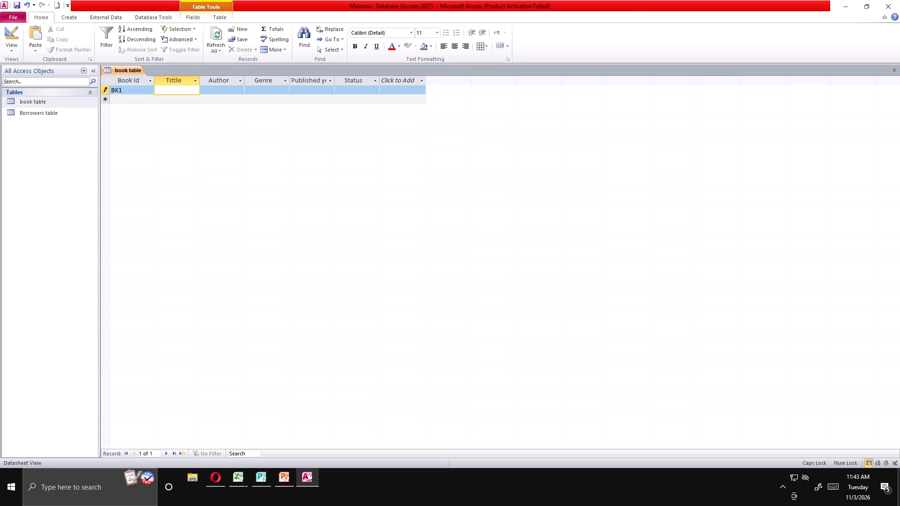
# Enter "The river and the source" as the title of record BK1 in the book table.
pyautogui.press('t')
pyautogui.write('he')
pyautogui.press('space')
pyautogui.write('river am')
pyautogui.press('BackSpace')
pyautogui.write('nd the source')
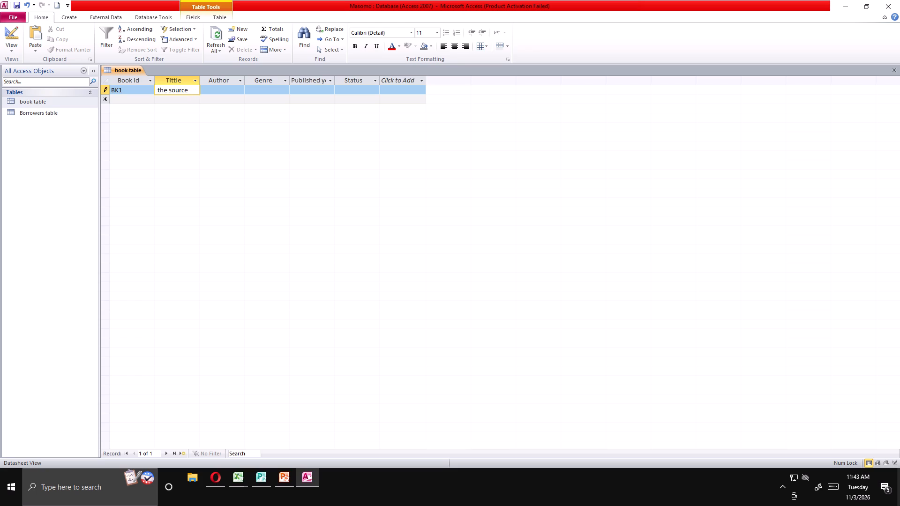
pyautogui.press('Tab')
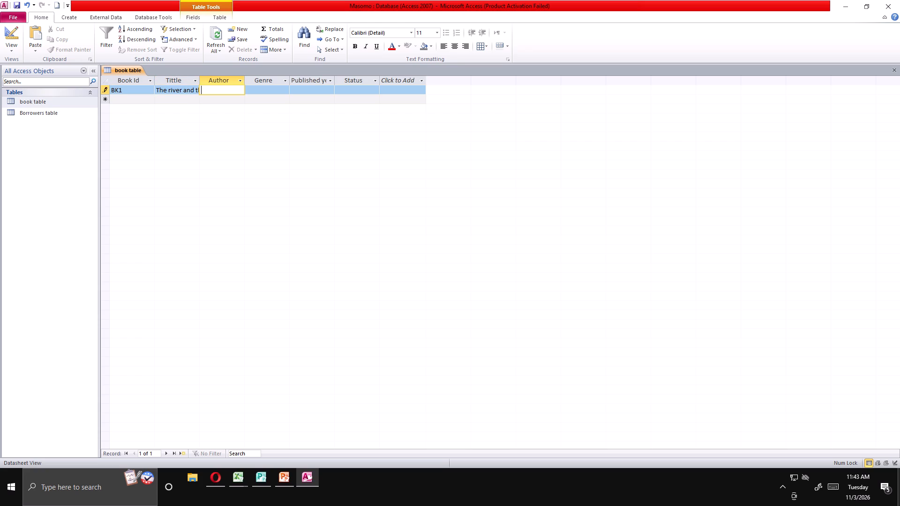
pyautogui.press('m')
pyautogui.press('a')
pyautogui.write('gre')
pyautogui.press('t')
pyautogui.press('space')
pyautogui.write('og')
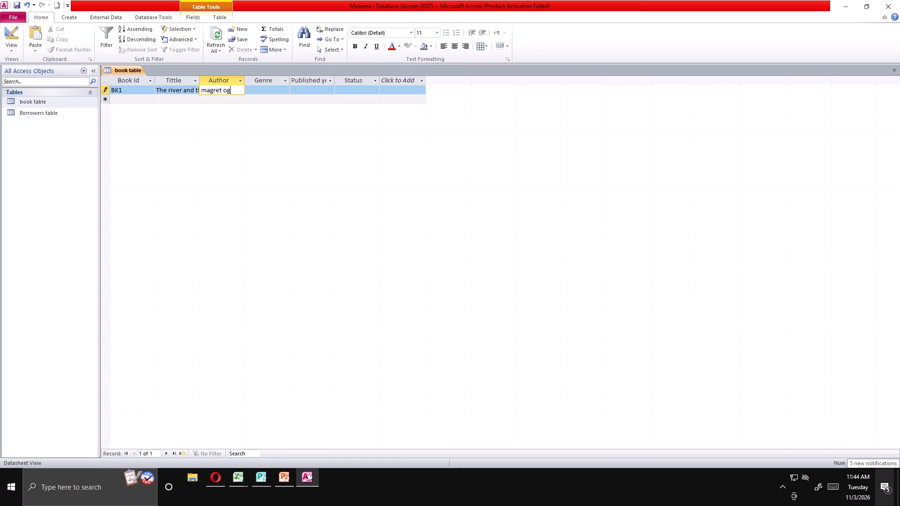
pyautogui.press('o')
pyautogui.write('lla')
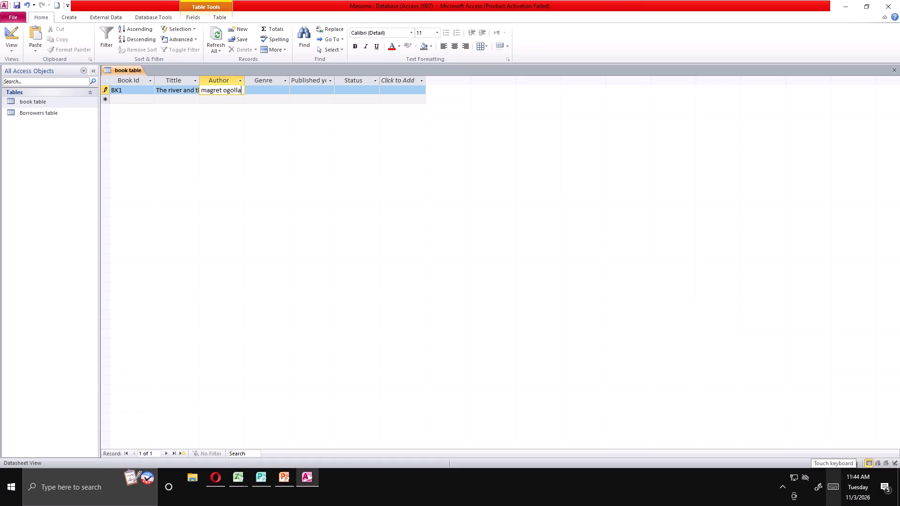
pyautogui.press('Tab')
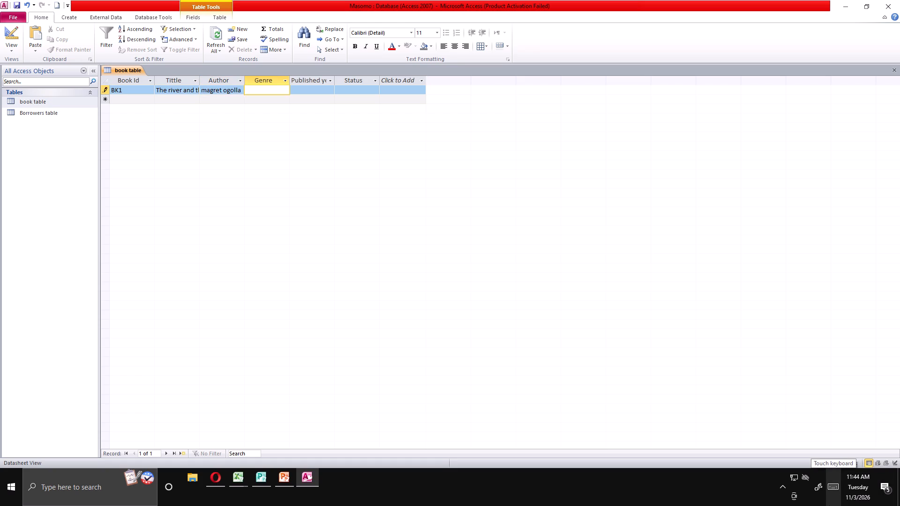
# Complete record BK1 with genre "fiction", published year 1994 and status "borrowed".
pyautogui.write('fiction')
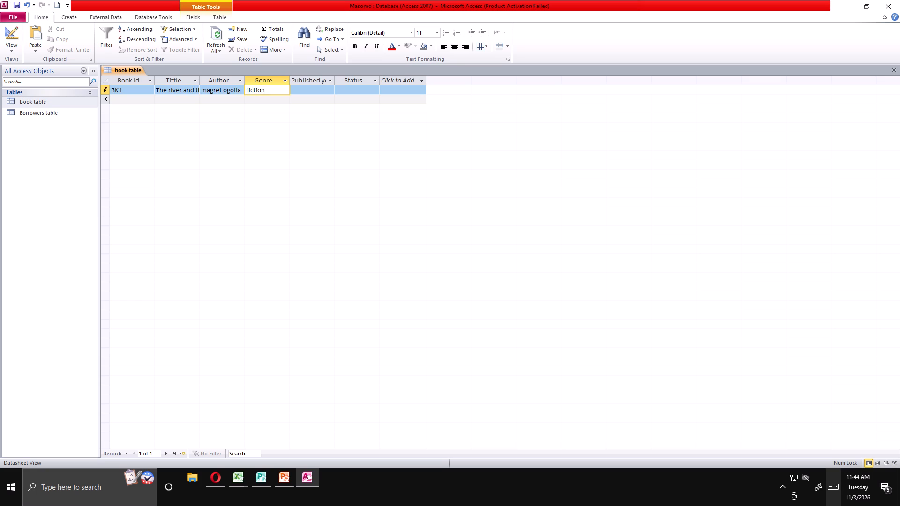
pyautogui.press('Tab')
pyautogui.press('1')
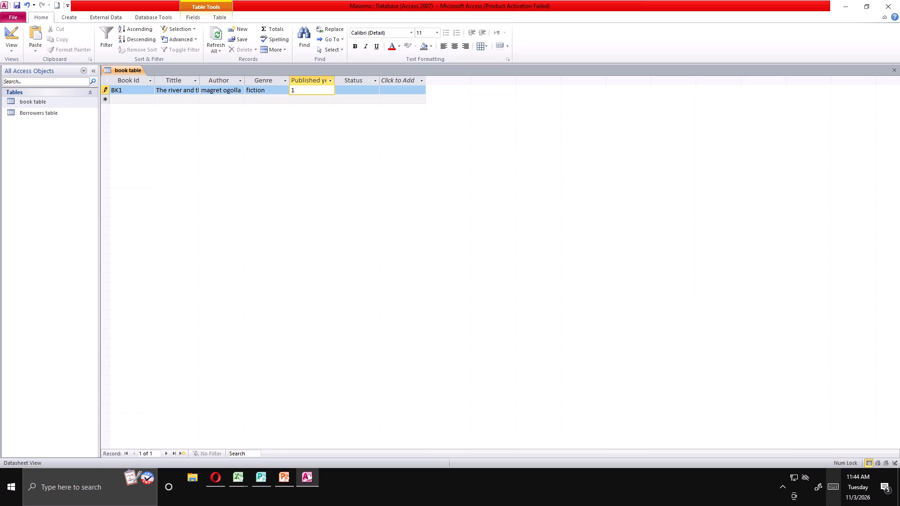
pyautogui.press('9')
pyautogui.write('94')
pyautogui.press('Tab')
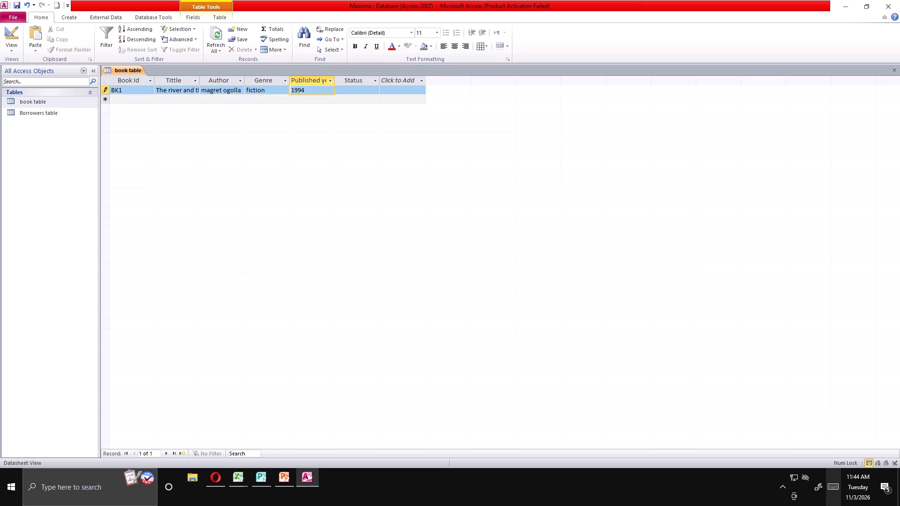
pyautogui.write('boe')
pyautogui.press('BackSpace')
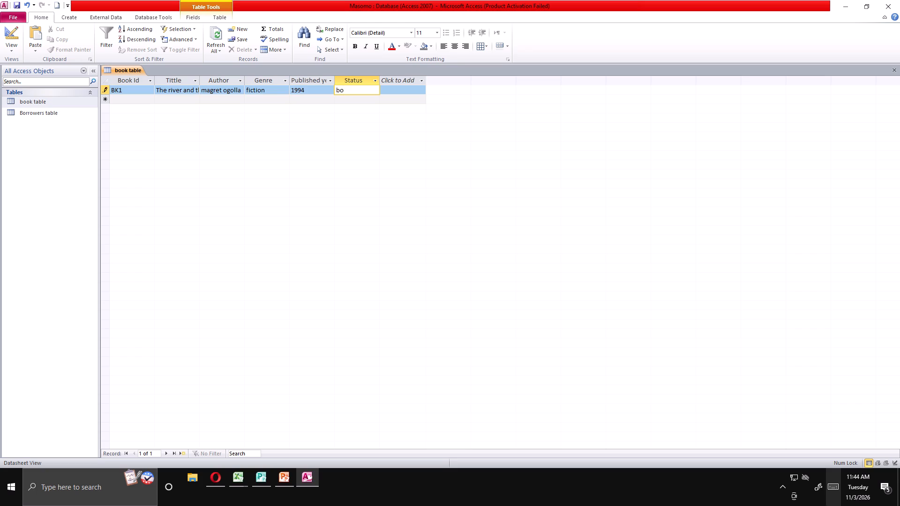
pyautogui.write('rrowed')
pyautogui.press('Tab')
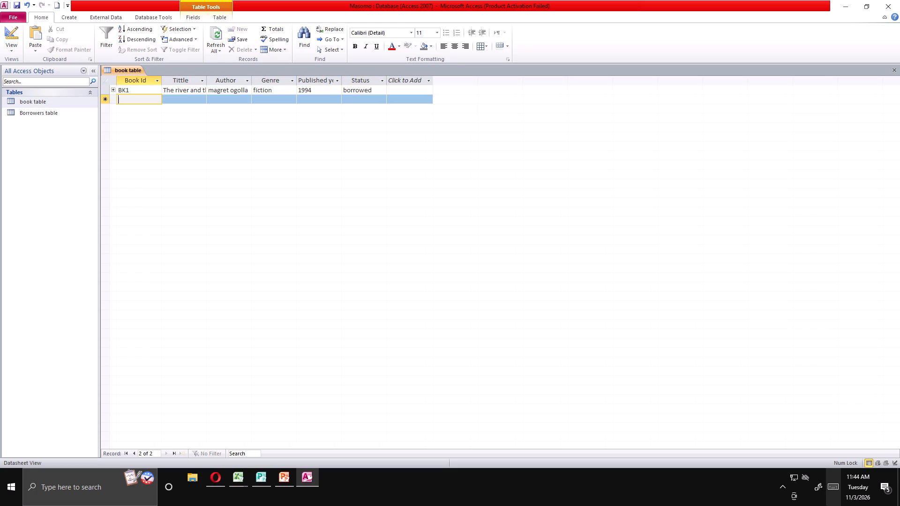
# Start the second book record with Book Id BK2 and the title "Introduction to sciology".
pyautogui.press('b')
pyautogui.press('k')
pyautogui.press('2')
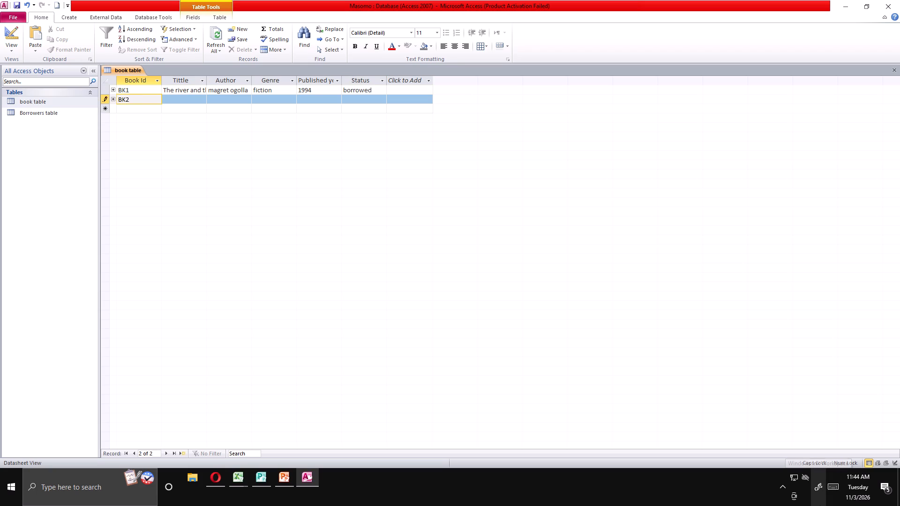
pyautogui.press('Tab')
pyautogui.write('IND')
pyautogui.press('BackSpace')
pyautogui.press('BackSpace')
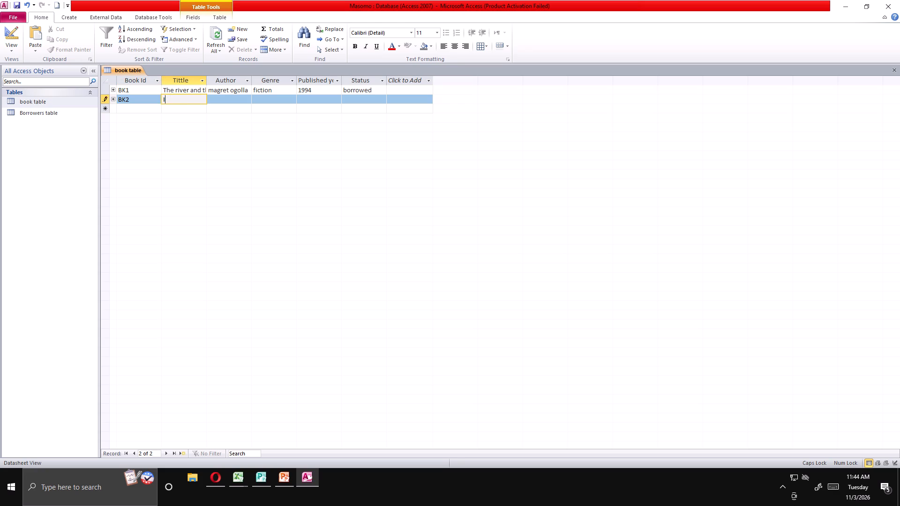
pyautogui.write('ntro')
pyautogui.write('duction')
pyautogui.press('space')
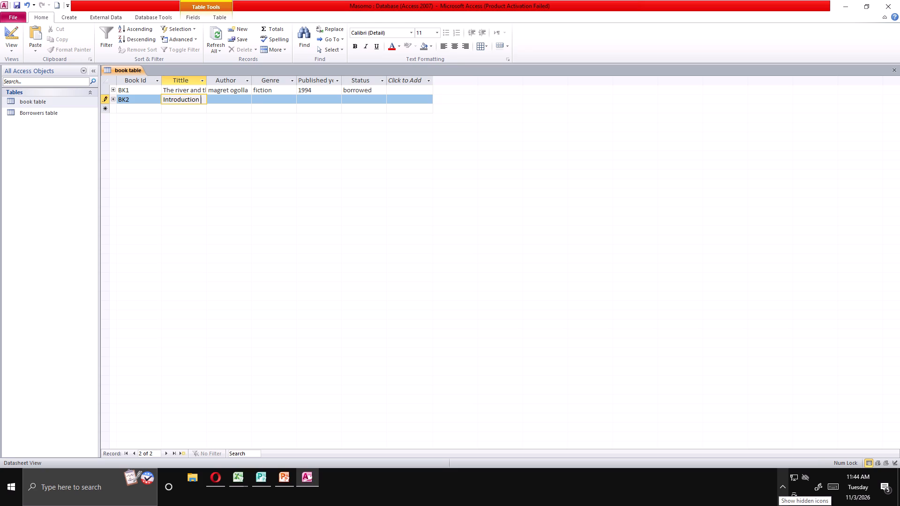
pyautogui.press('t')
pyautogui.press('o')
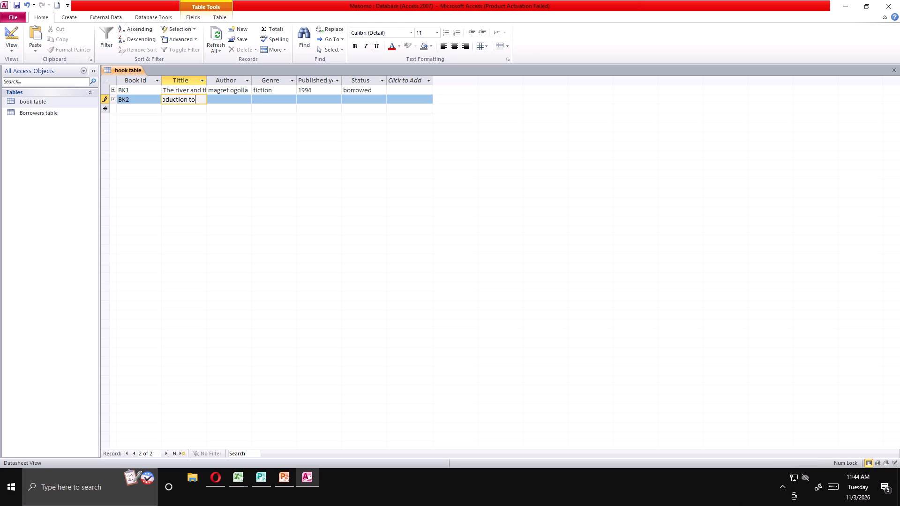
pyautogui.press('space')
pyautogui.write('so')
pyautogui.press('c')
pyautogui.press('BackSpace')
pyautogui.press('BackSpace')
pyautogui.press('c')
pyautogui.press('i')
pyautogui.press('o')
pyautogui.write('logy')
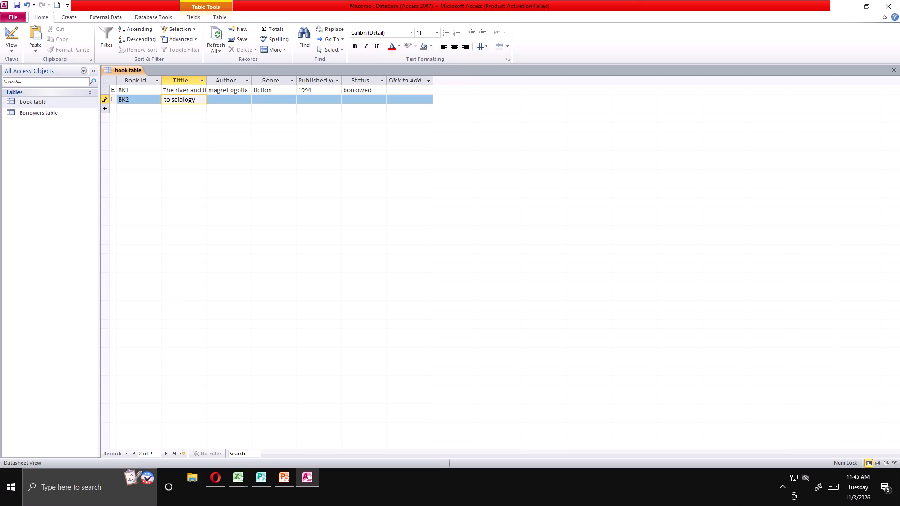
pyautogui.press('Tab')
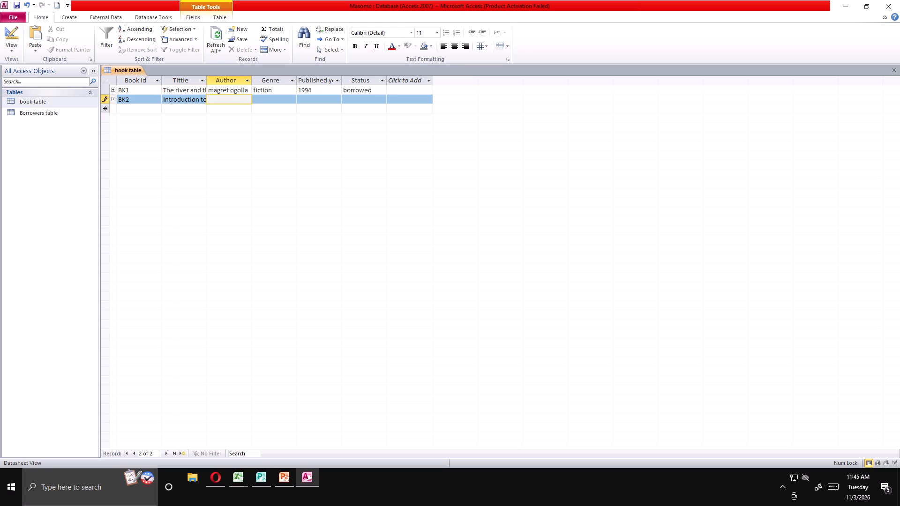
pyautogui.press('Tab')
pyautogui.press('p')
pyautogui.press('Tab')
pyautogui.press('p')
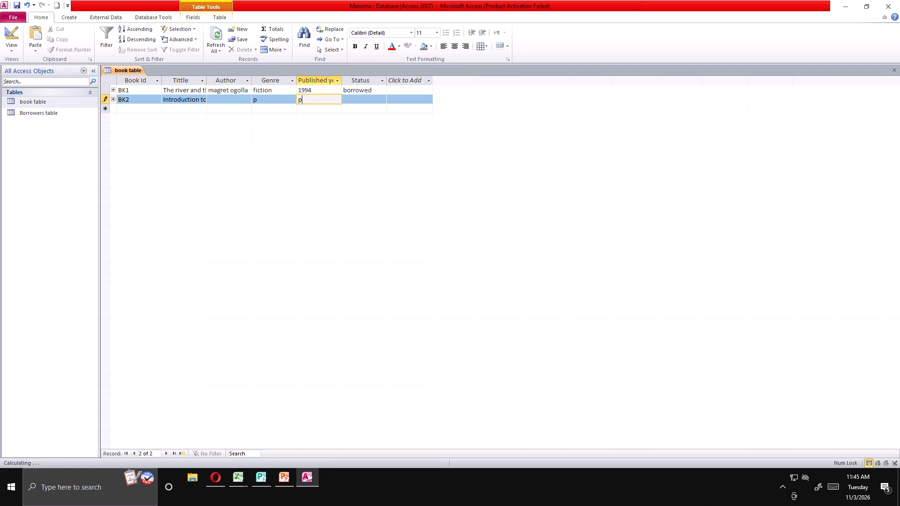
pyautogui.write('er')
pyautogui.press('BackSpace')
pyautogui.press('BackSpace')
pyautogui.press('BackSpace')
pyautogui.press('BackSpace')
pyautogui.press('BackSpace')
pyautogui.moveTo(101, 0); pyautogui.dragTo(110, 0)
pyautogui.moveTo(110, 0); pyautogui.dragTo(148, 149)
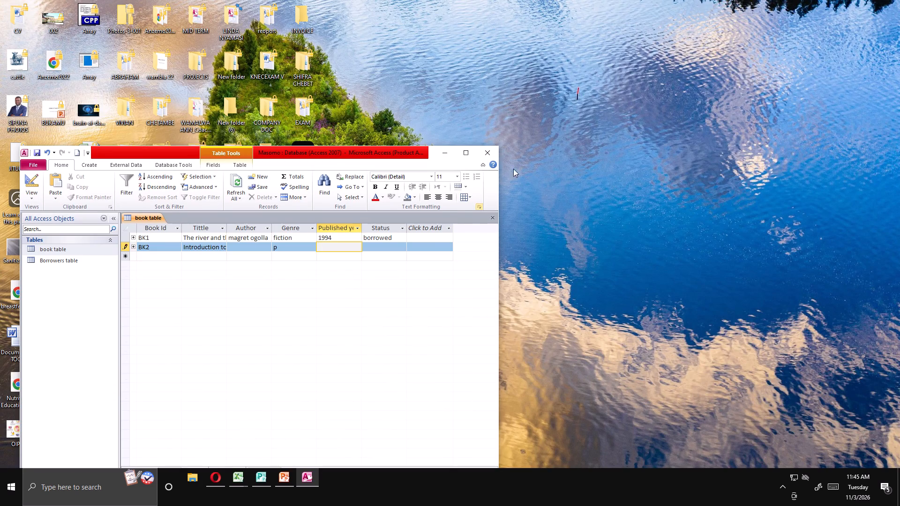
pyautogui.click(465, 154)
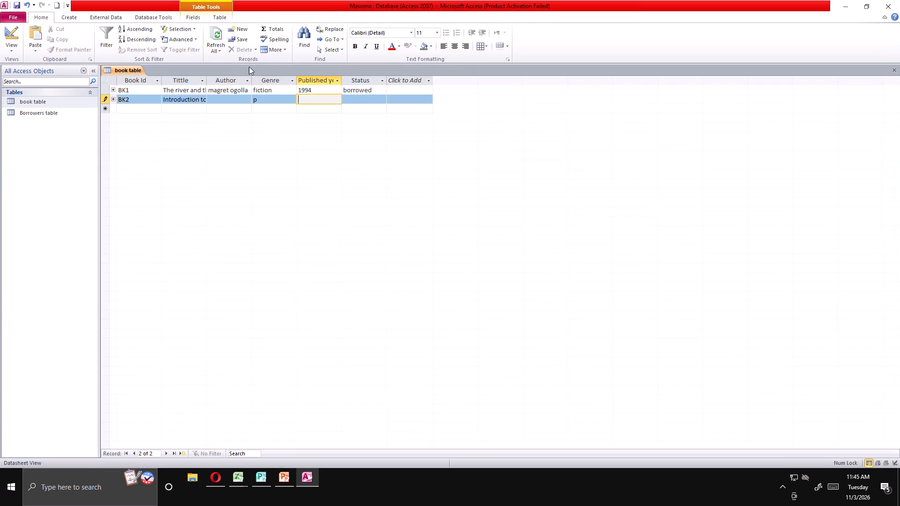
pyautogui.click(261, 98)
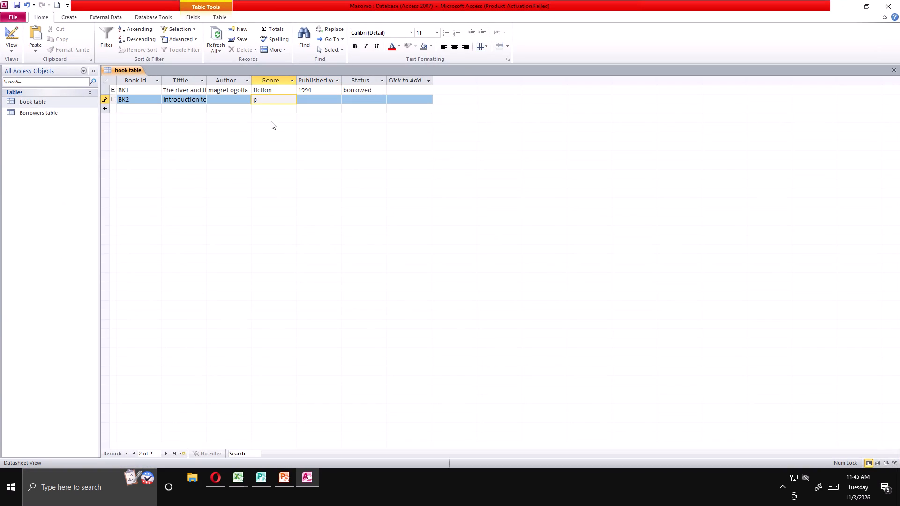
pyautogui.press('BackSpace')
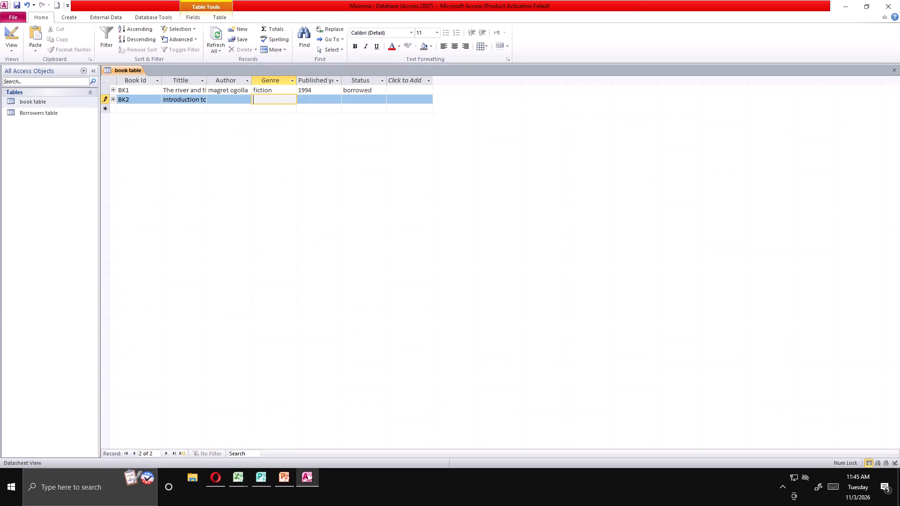
pyautogui.click(238, 101)
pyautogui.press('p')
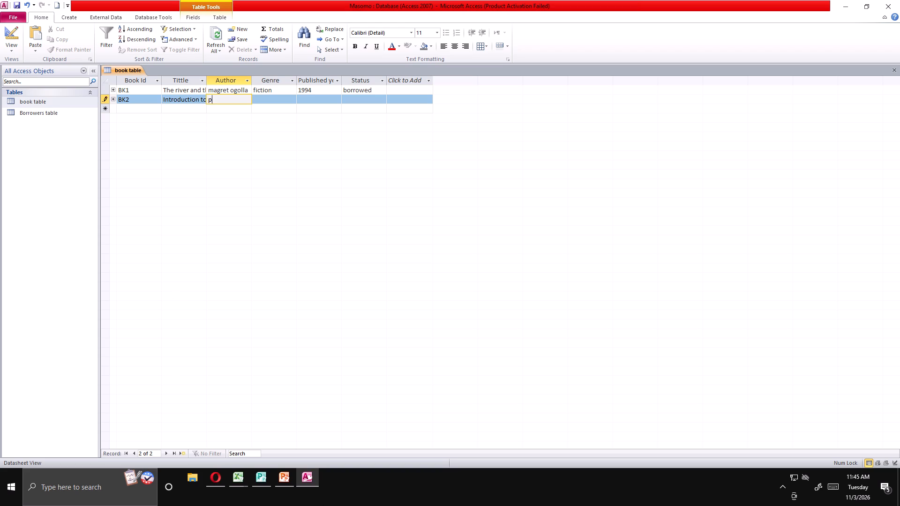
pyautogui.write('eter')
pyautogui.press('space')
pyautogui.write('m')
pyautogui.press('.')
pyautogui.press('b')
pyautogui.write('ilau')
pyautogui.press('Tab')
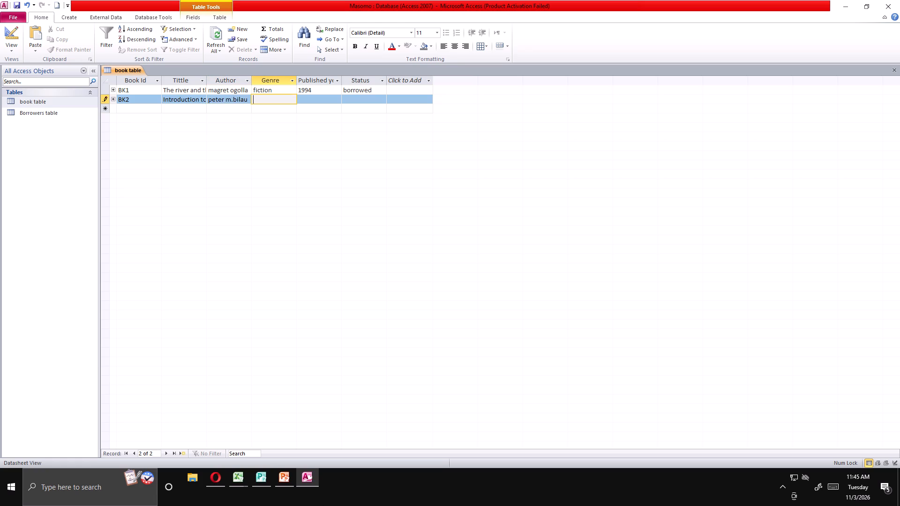
# Complete record BK2 with genre "non fiction", published year 2001 and status "available".
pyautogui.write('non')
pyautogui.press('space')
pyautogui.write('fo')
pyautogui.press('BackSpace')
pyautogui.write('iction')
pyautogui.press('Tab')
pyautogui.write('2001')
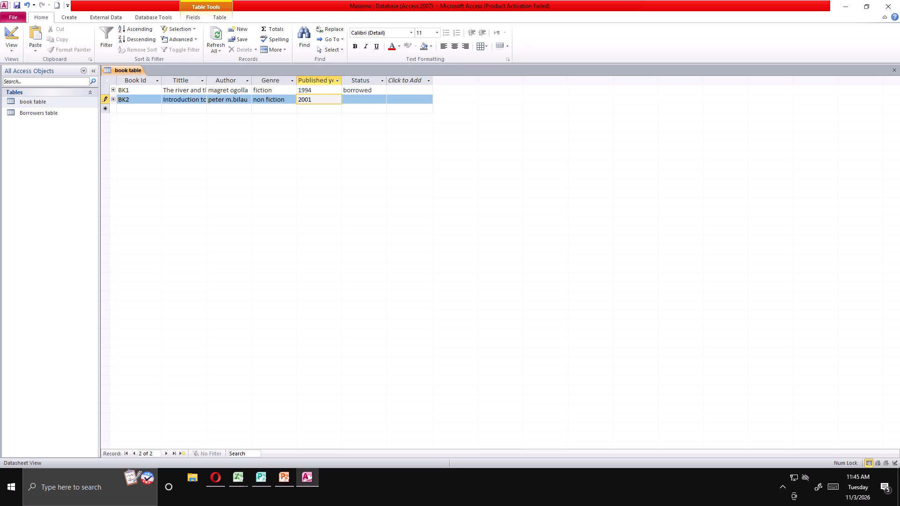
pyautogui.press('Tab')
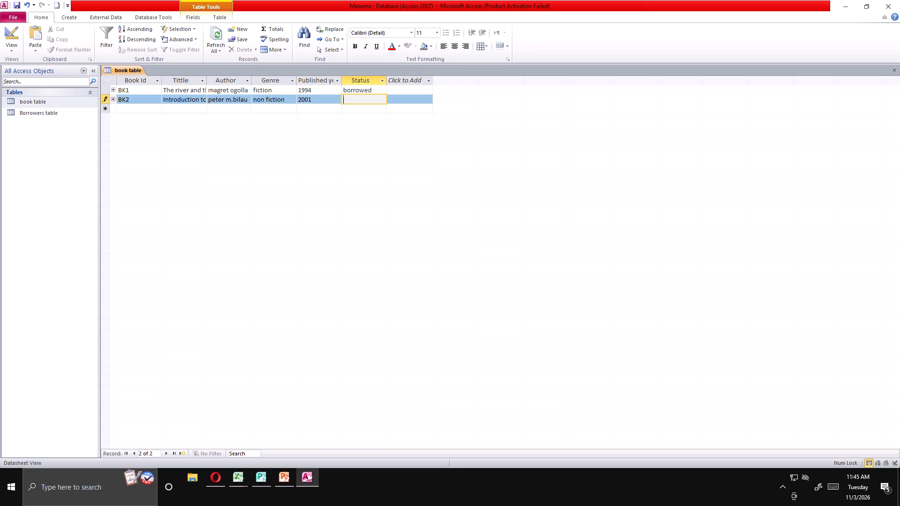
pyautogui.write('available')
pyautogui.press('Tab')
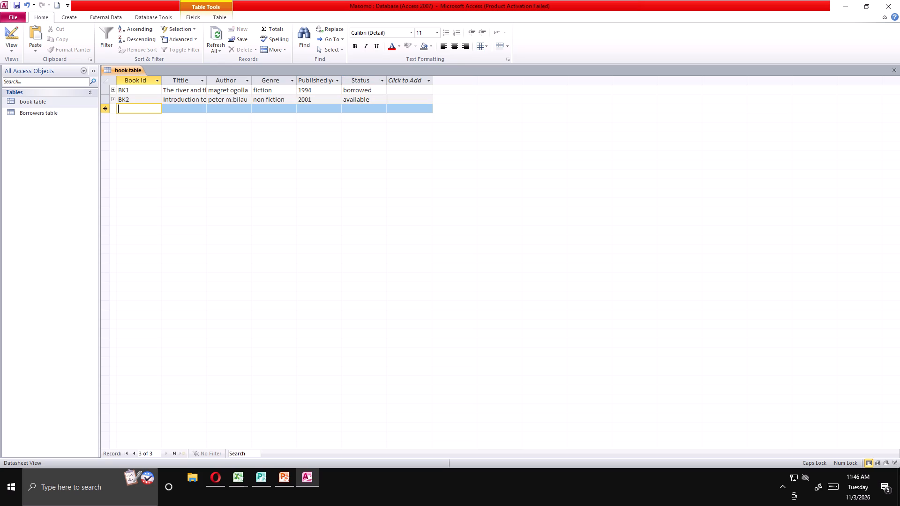
# Start the third book record with Book Id BK3.
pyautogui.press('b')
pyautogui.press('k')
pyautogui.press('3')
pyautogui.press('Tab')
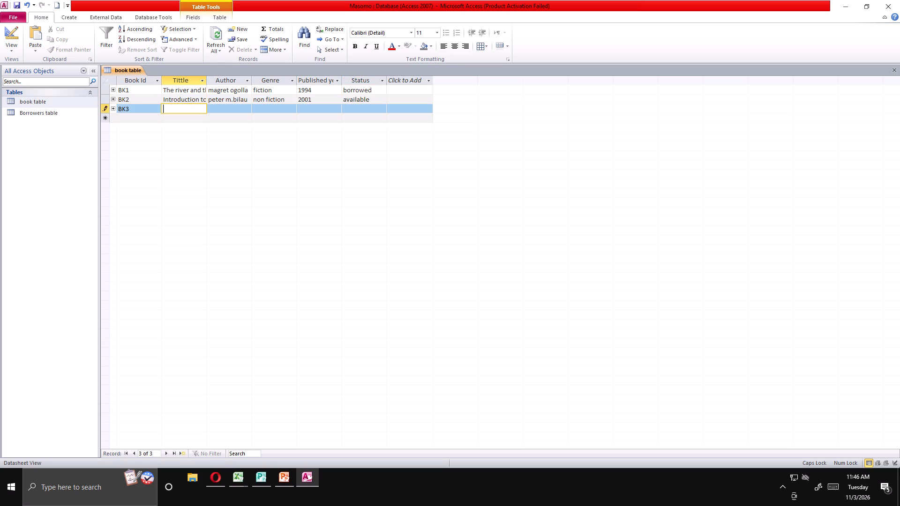
# Enter "Things fall apart" as the title of record BK3.
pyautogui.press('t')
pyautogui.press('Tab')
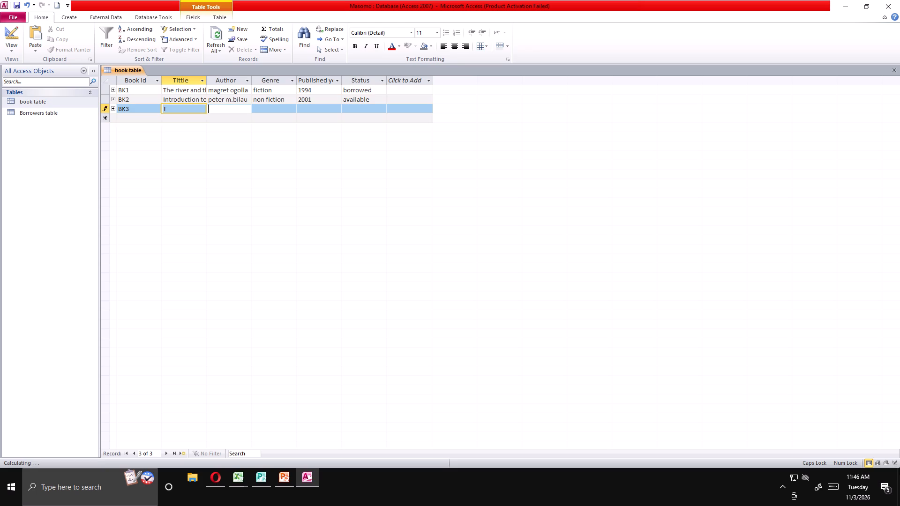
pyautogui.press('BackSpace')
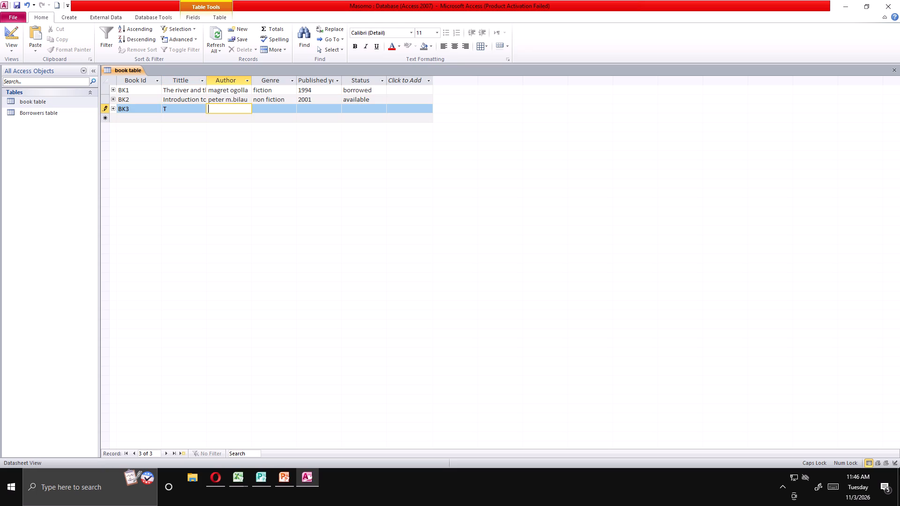
pyautogui.click(174, 111)
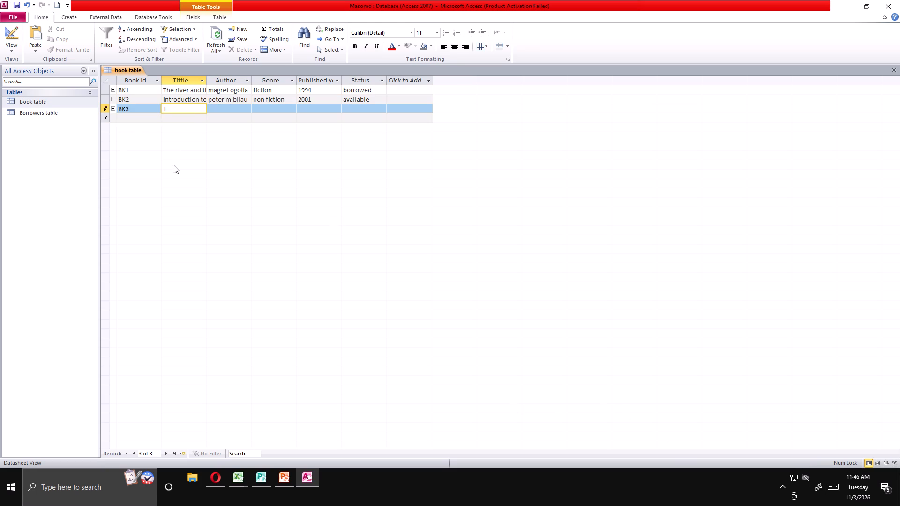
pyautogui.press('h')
pyautogui.click(899, 505)
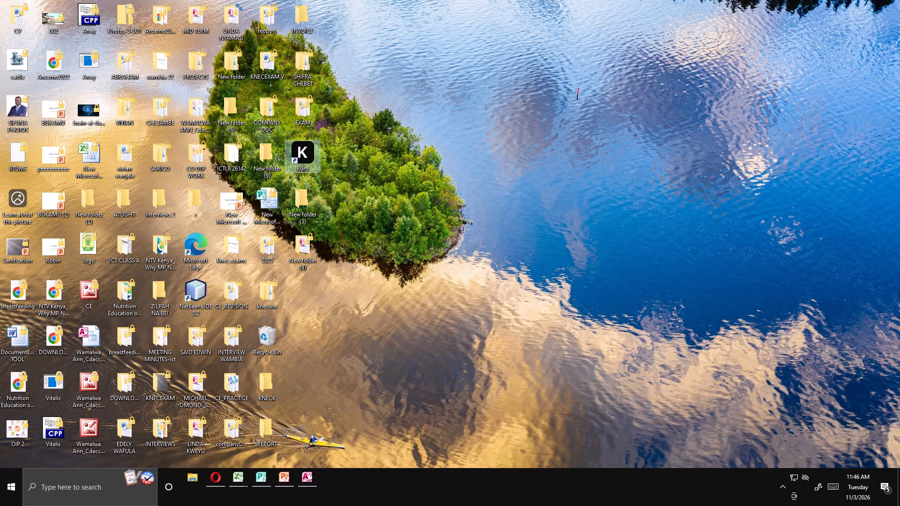
pyautogui.click(310, 474)
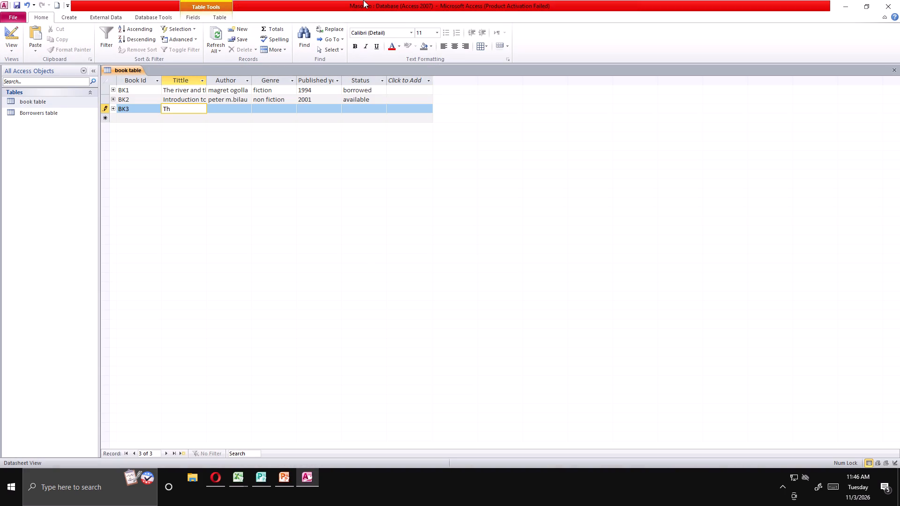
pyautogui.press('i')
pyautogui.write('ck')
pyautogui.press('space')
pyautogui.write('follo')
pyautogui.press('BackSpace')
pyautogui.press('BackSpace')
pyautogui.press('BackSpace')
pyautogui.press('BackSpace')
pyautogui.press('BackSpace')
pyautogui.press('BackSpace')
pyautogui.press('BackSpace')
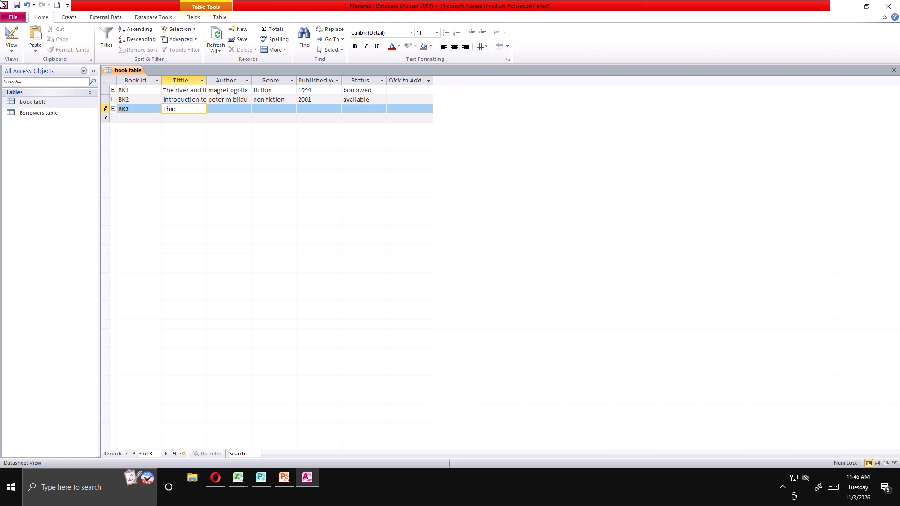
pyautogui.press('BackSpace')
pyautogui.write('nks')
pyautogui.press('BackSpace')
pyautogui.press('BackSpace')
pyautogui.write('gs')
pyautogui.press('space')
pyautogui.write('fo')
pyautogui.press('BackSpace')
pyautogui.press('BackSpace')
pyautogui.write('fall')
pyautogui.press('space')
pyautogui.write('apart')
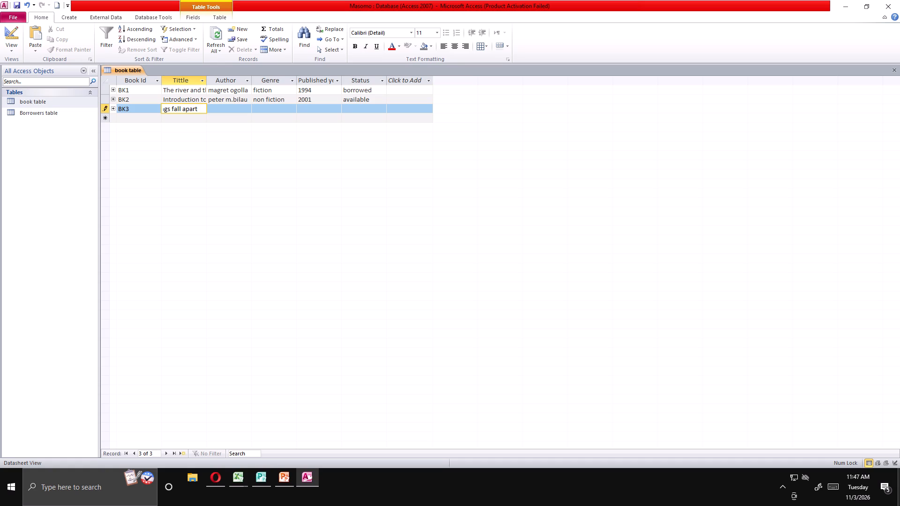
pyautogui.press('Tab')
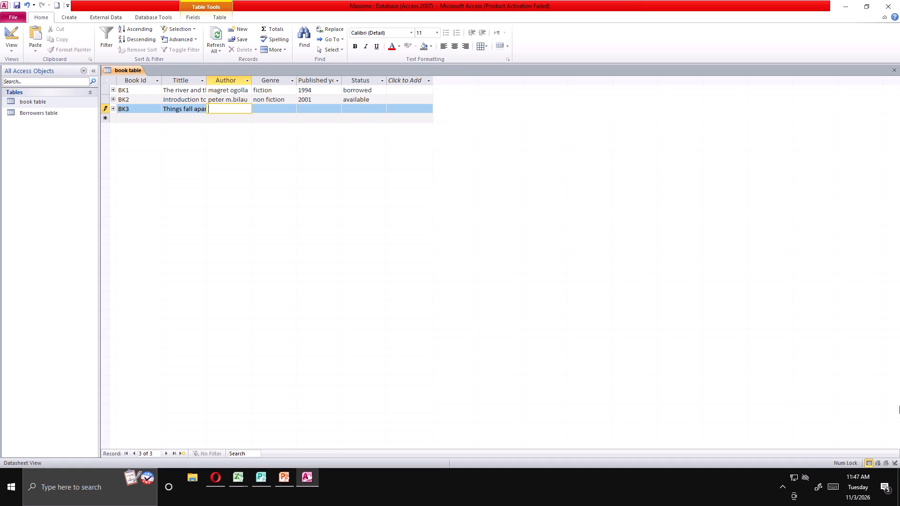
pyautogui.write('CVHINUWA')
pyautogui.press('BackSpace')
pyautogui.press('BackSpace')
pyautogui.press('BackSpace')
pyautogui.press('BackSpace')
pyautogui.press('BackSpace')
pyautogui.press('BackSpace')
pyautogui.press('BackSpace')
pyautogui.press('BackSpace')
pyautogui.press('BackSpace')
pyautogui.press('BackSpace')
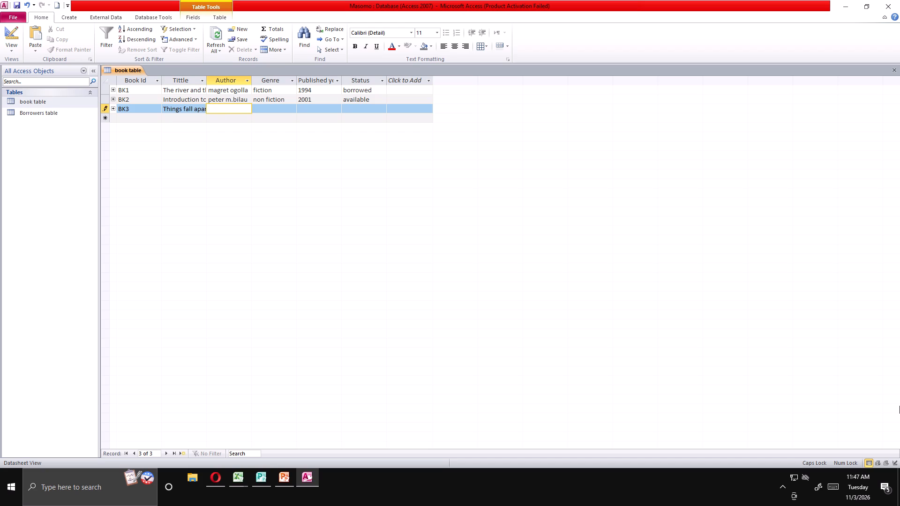
# Enter "chinuwa apart" as the author of record BK3.
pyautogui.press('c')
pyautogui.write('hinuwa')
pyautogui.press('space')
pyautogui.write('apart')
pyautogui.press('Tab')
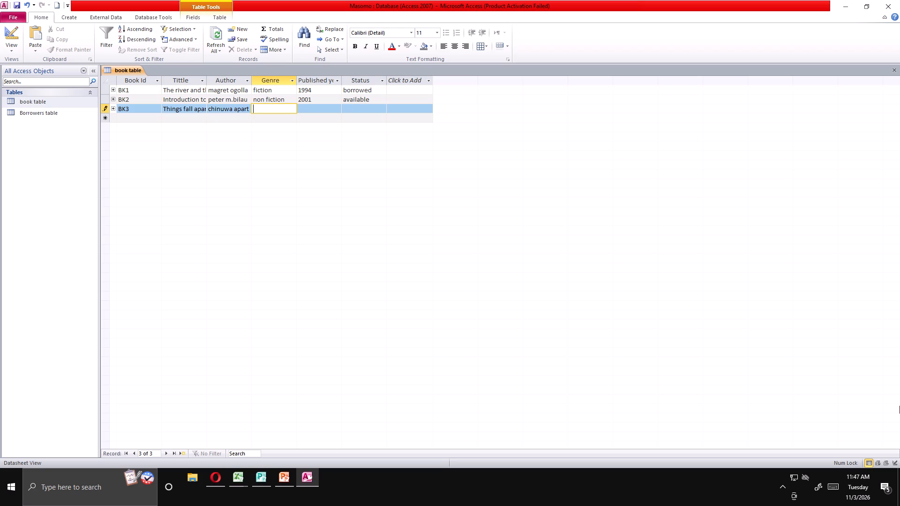
# Enter "fiction" in lowercase as the genre of record BK3.
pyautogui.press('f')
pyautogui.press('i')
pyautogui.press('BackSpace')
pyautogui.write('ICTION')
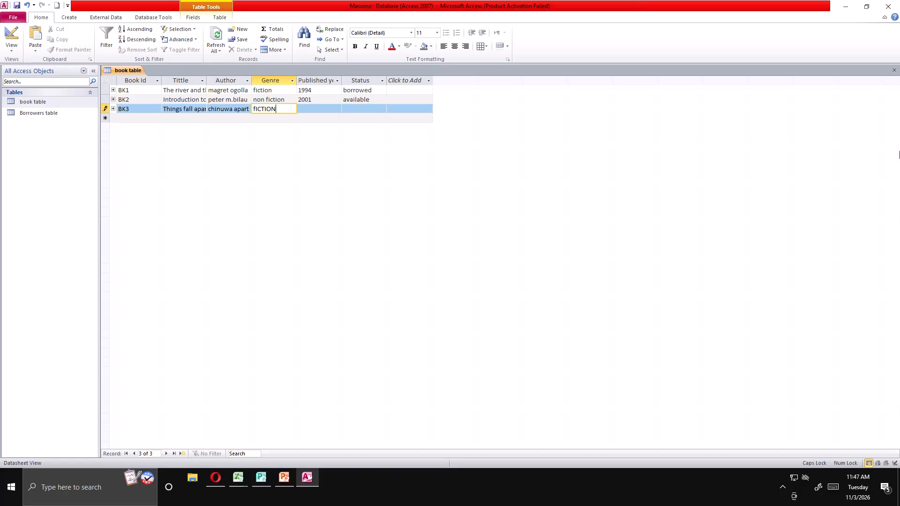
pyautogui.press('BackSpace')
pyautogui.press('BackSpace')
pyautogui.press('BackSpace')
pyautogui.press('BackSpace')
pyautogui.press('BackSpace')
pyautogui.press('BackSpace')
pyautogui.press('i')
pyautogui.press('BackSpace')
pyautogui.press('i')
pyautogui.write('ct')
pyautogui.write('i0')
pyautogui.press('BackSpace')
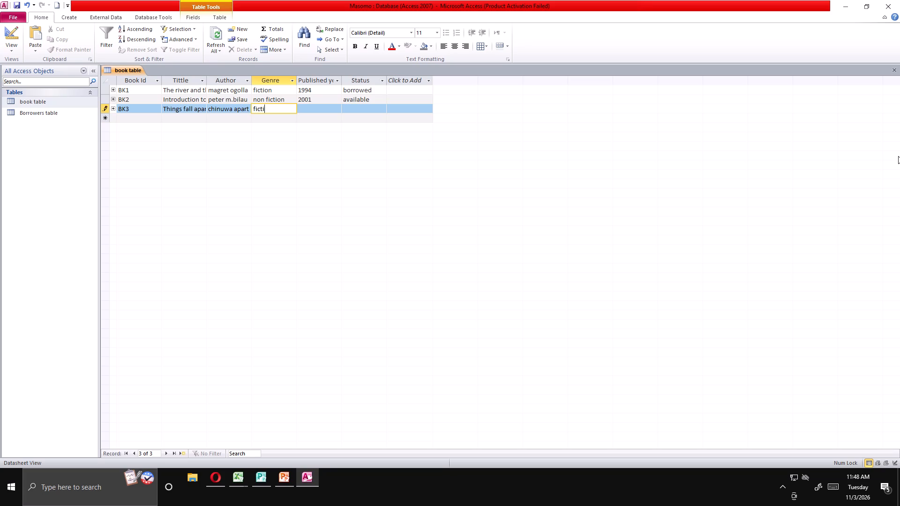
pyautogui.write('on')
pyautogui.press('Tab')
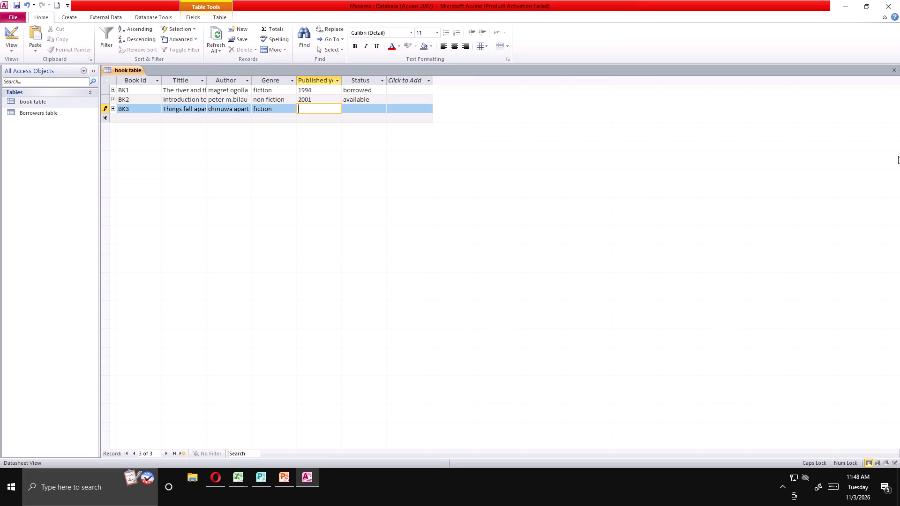
# Set the published year of record BK3 to 1958.
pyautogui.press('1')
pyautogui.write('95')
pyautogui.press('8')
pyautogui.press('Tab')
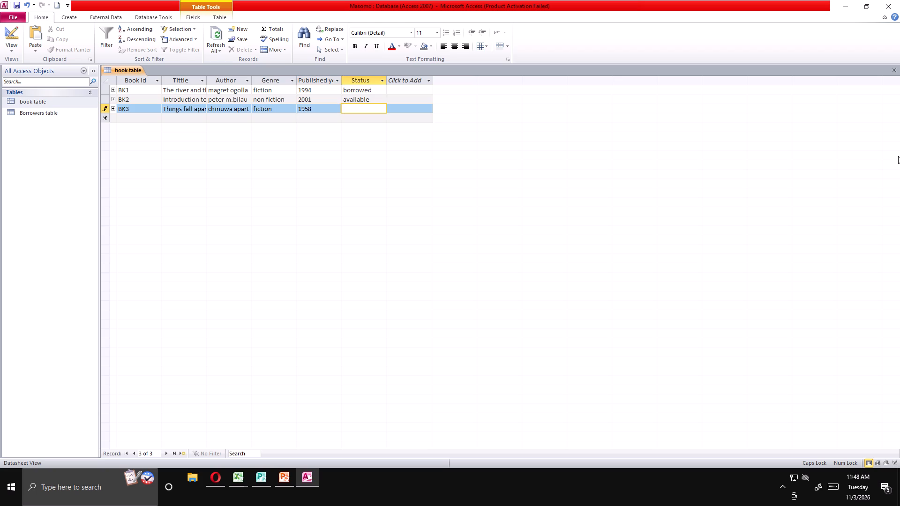
# Enter "Borrowed" as the status of record BK3 and save the book table.
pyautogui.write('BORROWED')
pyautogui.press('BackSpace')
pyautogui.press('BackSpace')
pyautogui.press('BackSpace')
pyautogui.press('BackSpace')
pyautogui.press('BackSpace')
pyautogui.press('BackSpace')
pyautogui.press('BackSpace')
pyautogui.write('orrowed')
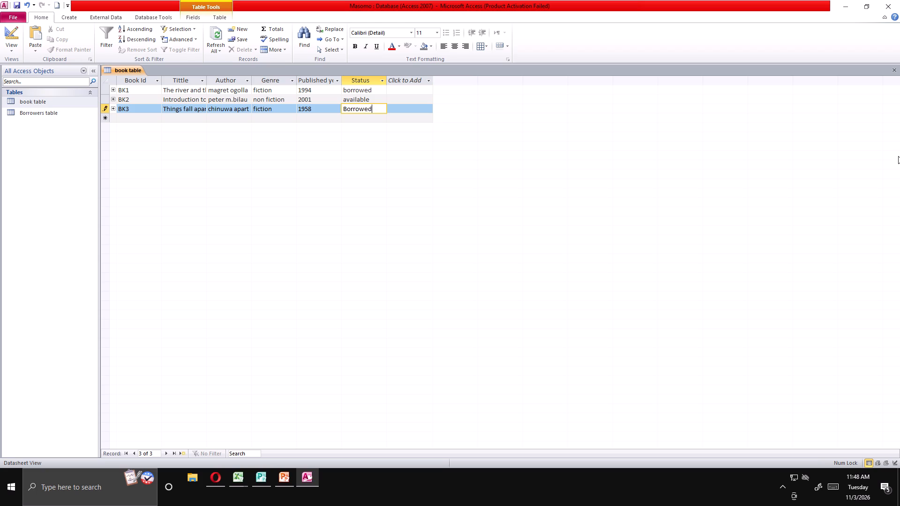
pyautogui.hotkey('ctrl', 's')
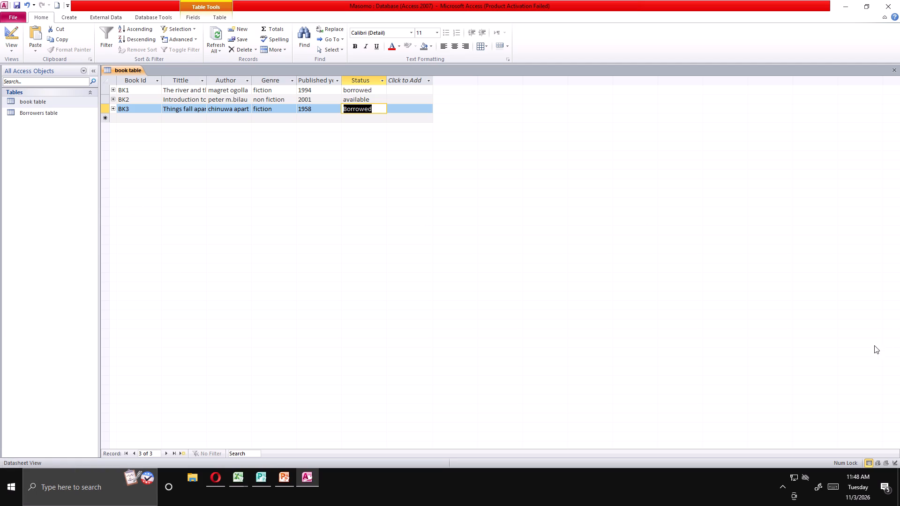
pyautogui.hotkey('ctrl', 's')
# Close the book table and open the Borrowers table in Datasheet View.
pyautogui.click(24, 119)
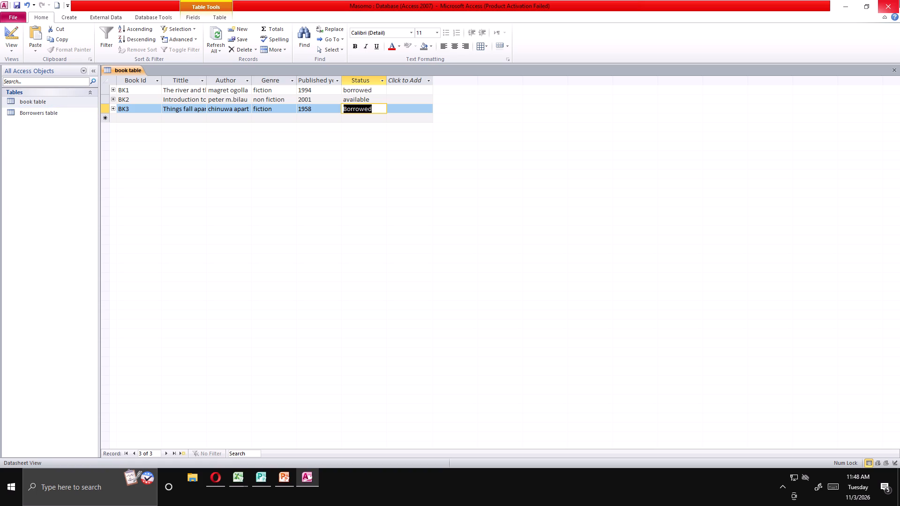
pyautogui.click(899, 69)
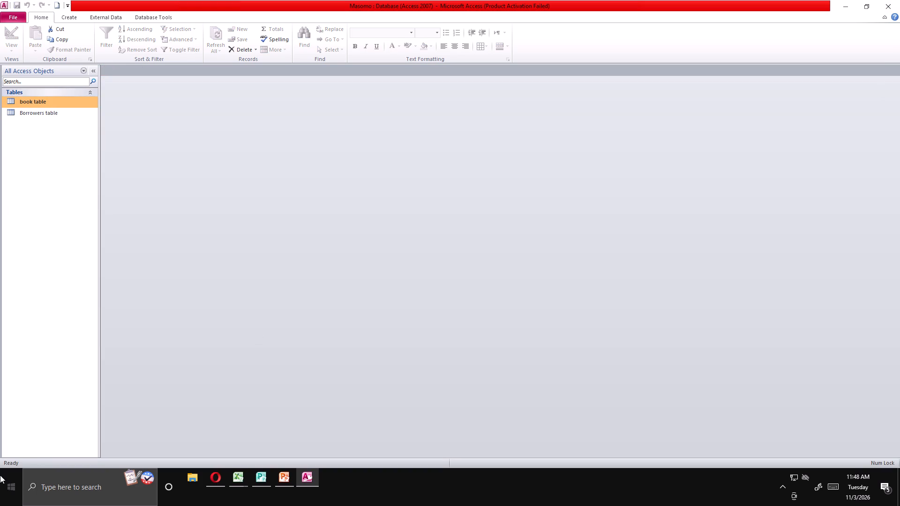
pyautogui.click(24, 111)
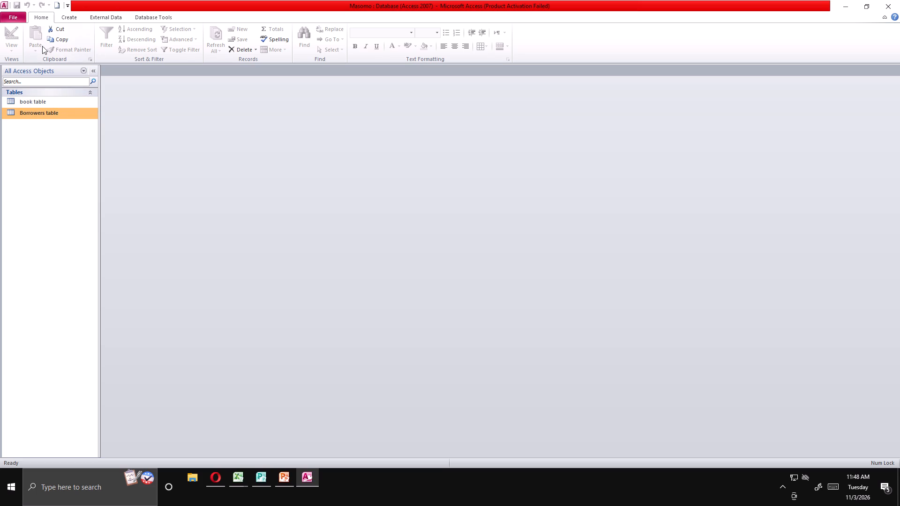
pyautogui.rightClick(78, 117)
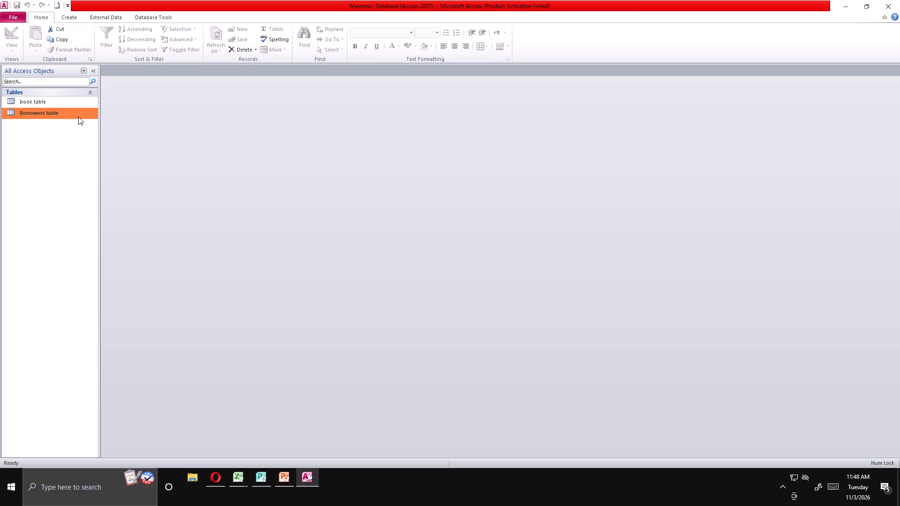
pyautogui.click(104, 123)
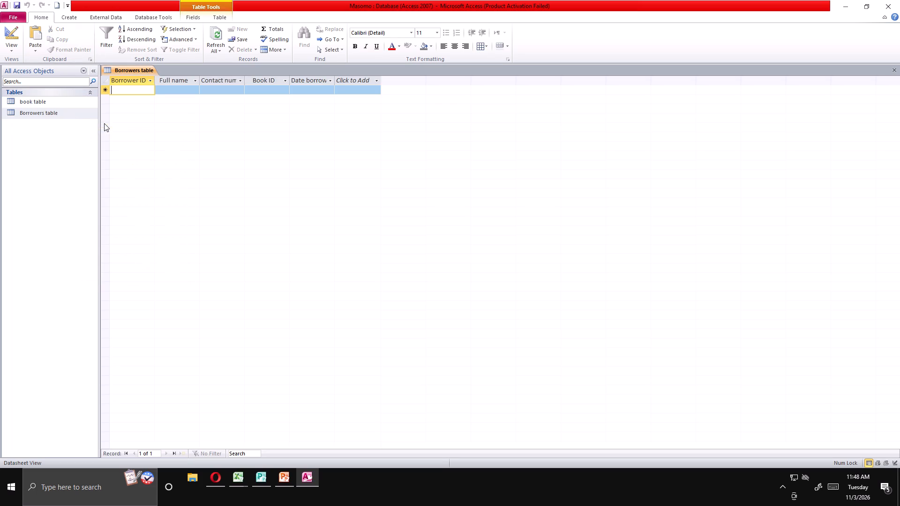
# Start the first record of the Borrowers table with Borrower ID 1.
pyautogui.click(125, 92)
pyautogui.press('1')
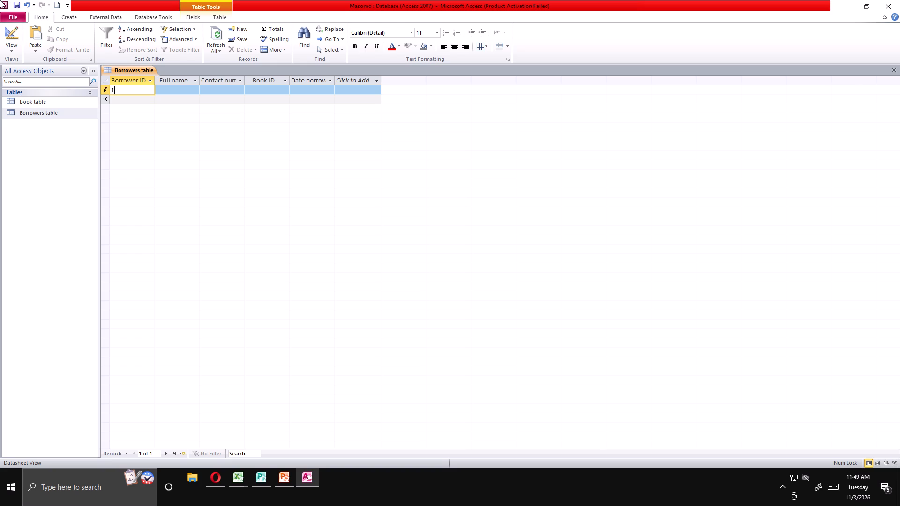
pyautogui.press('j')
pyautogui.press('BackSpace')
pyautogui.press('Tab')
# Enter the borrower's full name in the record with Borrower ID 1.
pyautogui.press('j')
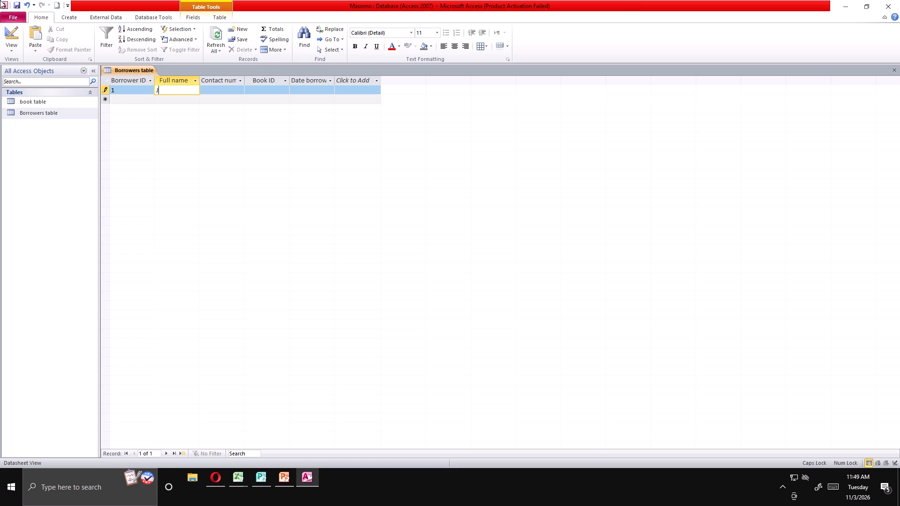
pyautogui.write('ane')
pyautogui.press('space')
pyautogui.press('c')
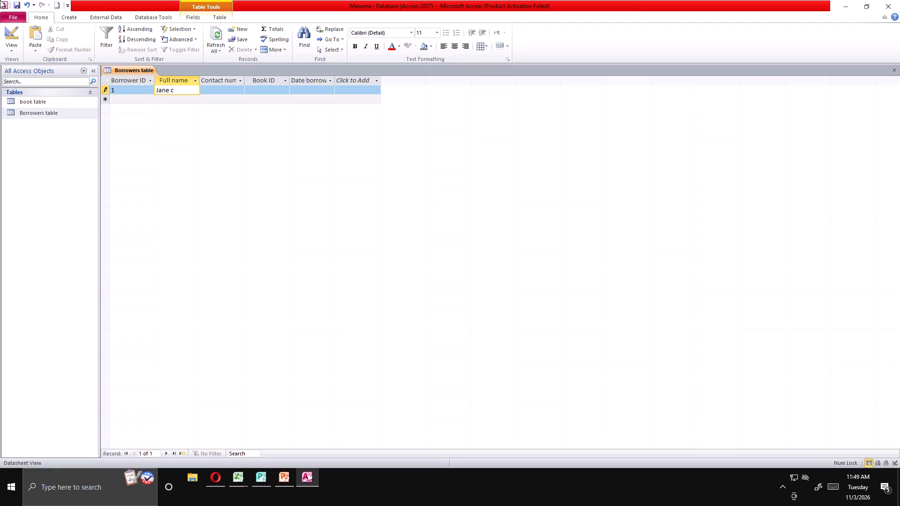
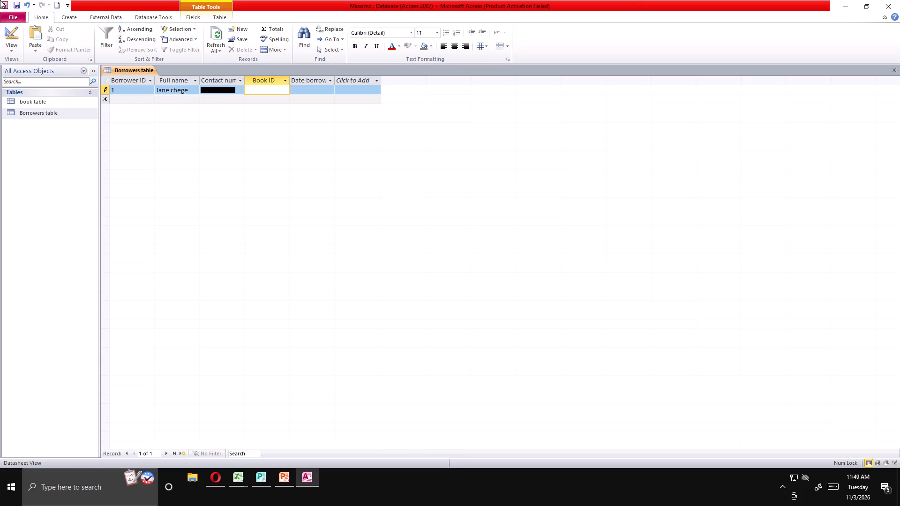
# Enter Book ID BK2 in the record with Borrower ID 1.
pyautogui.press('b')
pyautogui.press('BackSpace')
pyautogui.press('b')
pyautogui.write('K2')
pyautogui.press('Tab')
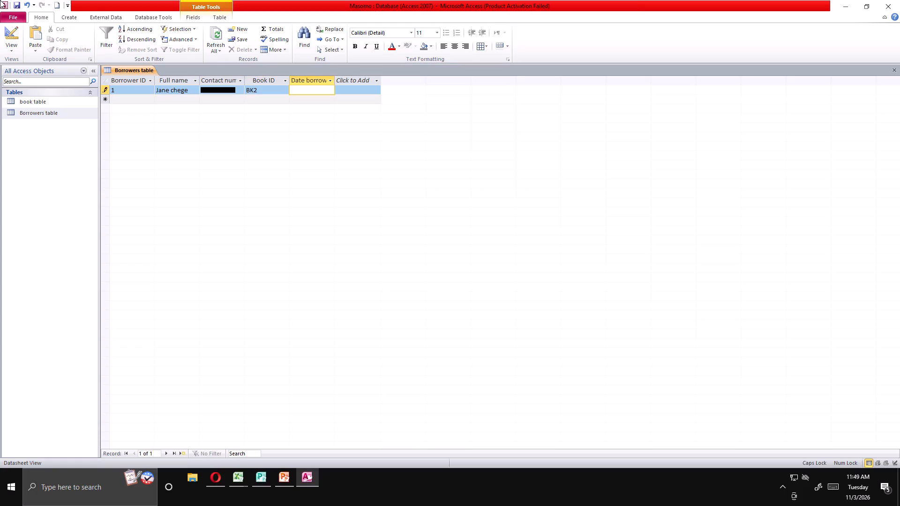
# Enter 2024/10/05 as the date borrowed for Borrower ID 1, completing that record.
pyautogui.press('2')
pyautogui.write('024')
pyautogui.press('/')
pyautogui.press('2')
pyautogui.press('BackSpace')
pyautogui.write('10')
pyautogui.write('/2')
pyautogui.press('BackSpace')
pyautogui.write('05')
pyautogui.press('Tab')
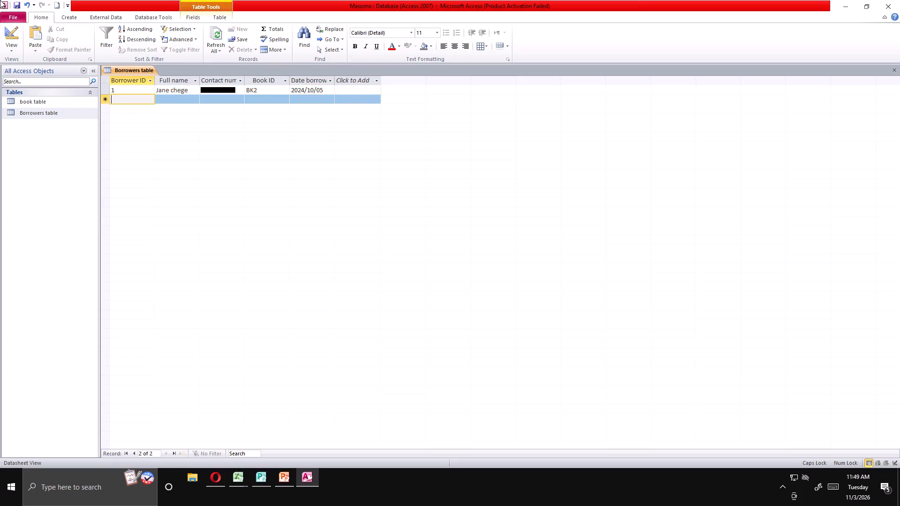
# Start a second Borrowers table record with Borrower ID 2 and enter the borrower's full name in capitals.
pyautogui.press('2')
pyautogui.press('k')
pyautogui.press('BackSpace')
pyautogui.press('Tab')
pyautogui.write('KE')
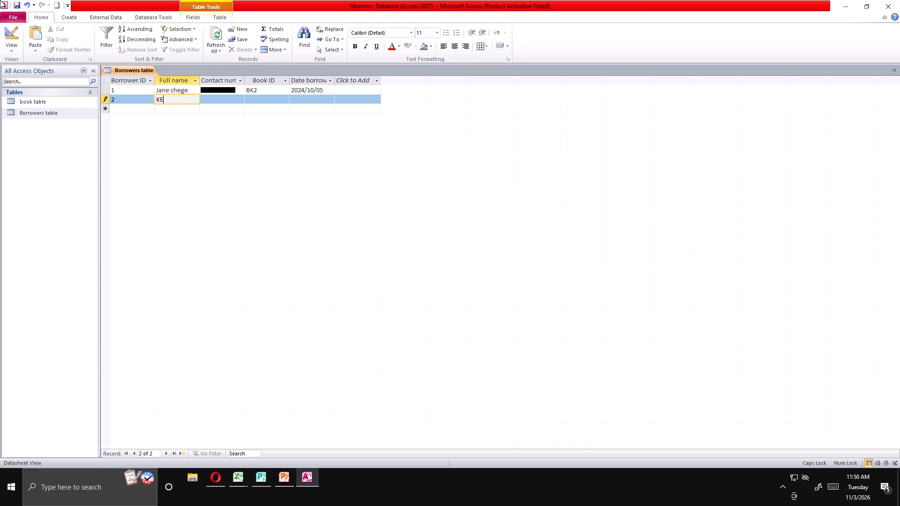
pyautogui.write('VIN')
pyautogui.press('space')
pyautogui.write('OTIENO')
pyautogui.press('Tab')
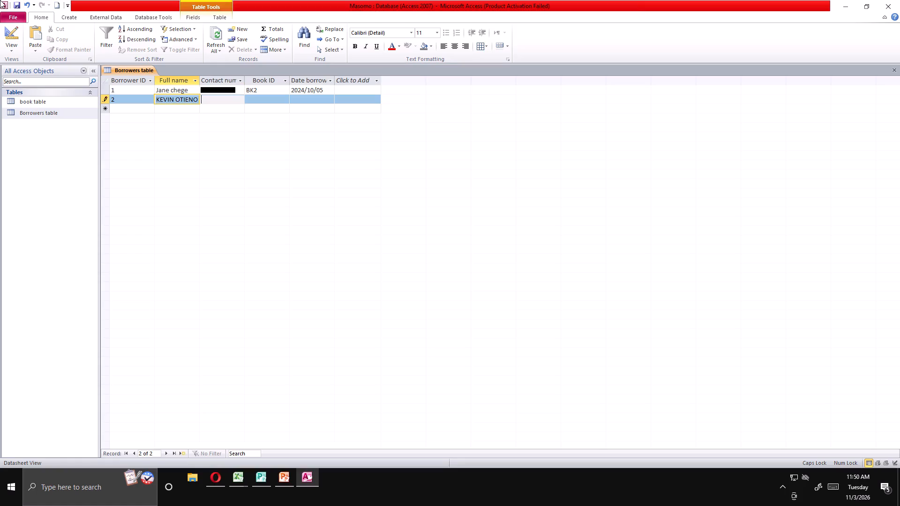
# Enter the borrower's contact number in the record with Borrower ID 2.
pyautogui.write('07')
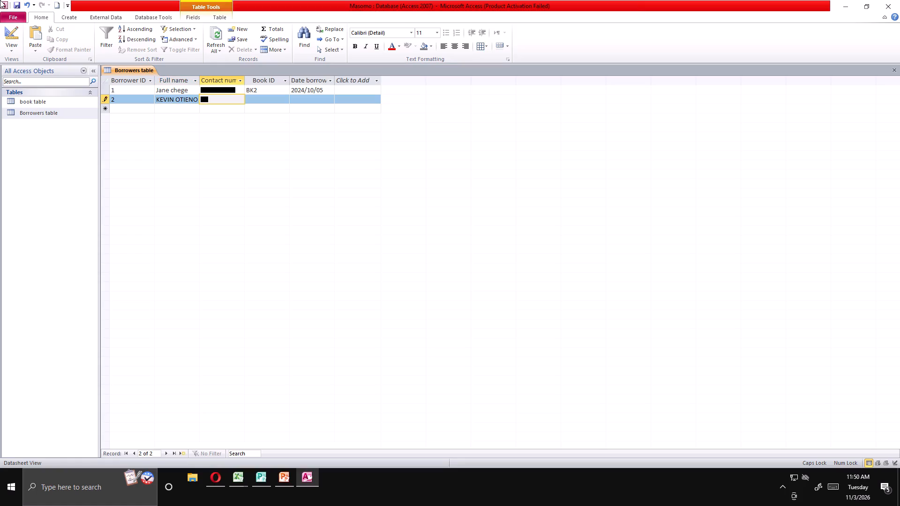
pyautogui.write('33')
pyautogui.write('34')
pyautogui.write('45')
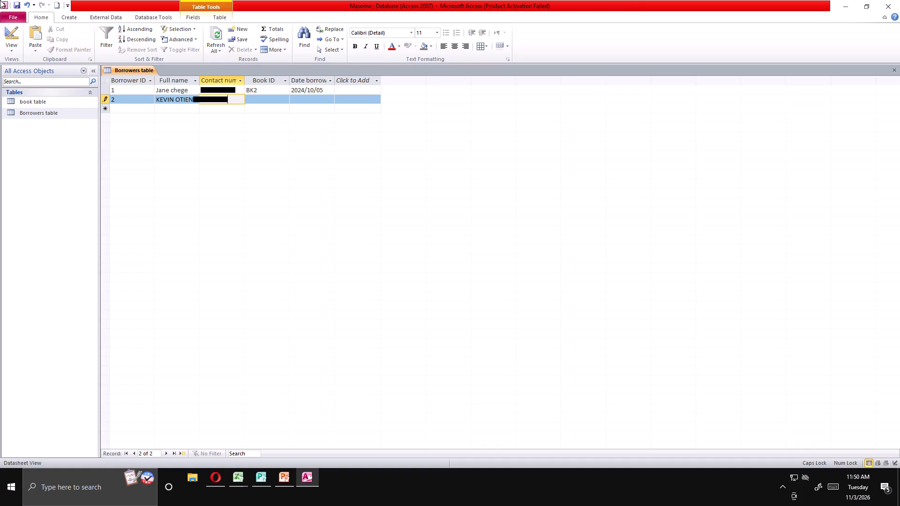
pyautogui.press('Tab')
# Complete the record with Borrower ID 2 by entering Book ID BK3 and date borrowed 2024/11/12.
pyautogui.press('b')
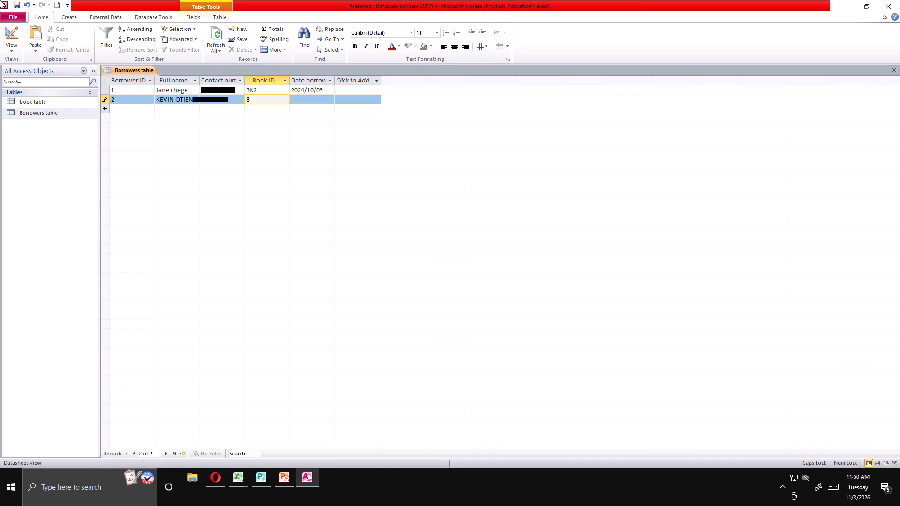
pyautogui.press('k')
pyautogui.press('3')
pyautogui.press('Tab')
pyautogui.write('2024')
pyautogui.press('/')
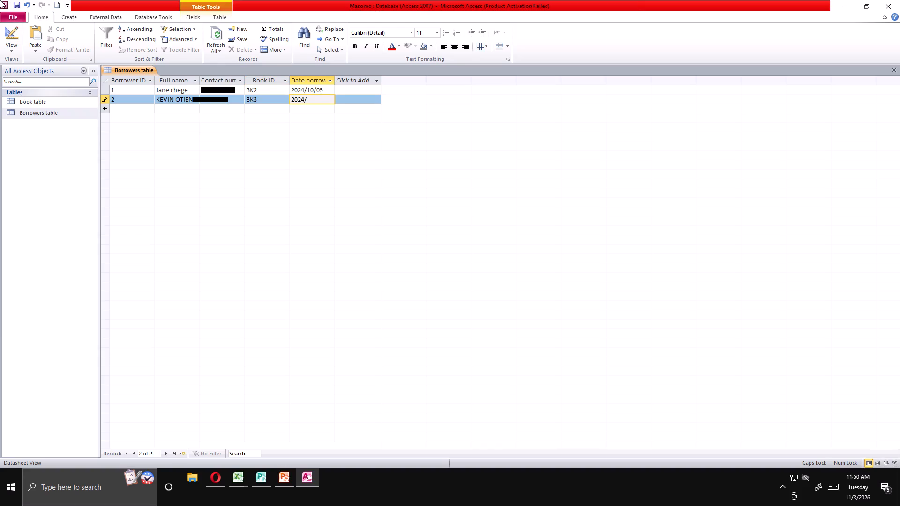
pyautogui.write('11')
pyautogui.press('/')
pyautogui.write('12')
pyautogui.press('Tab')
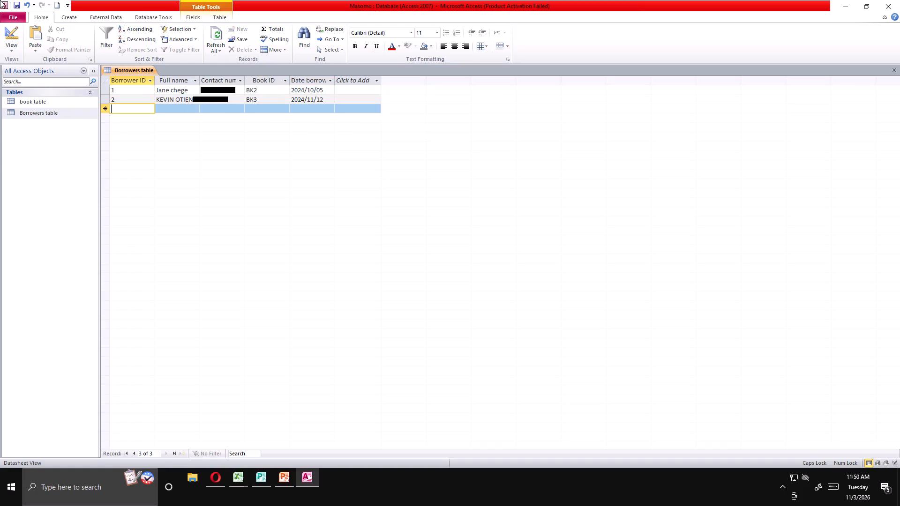
# Start a third Borrowers table record with Borrower ID 3 and enter the borrower's full name in capitals.
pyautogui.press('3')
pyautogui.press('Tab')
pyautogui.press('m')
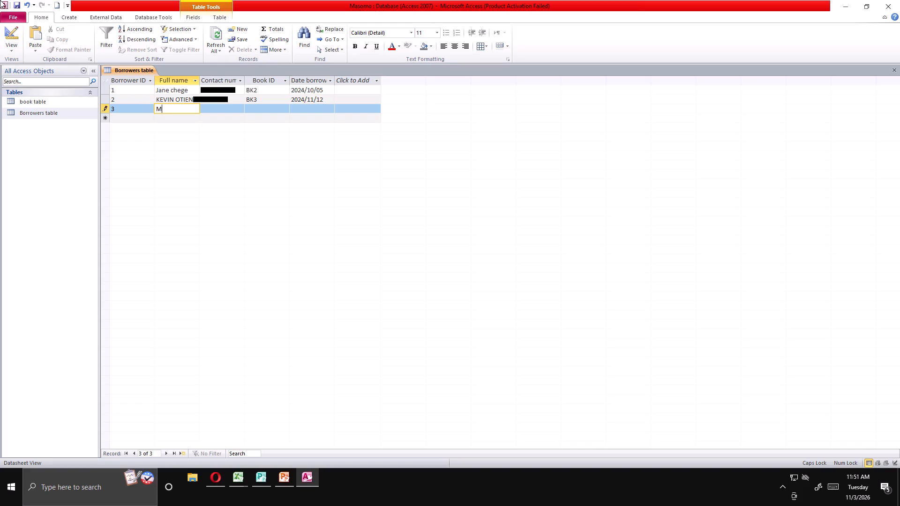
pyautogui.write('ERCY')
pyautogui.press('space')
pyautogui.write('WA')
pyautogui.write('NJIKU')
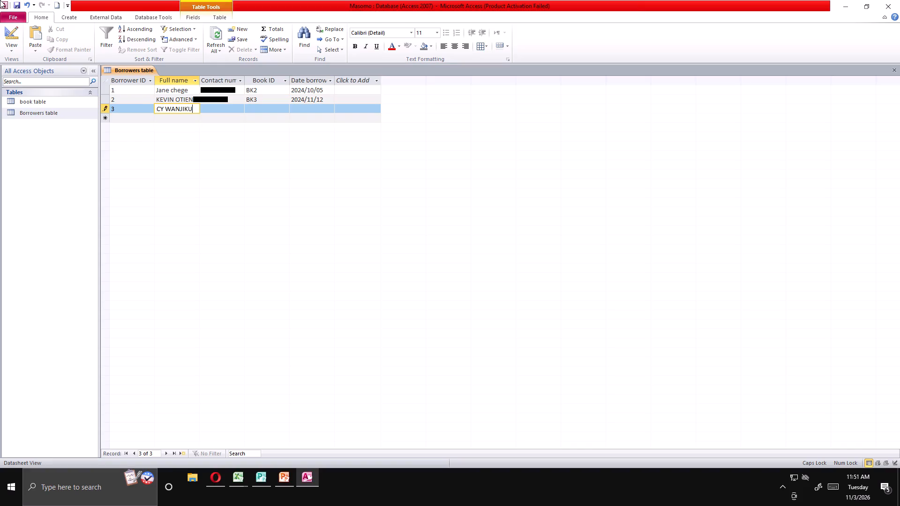
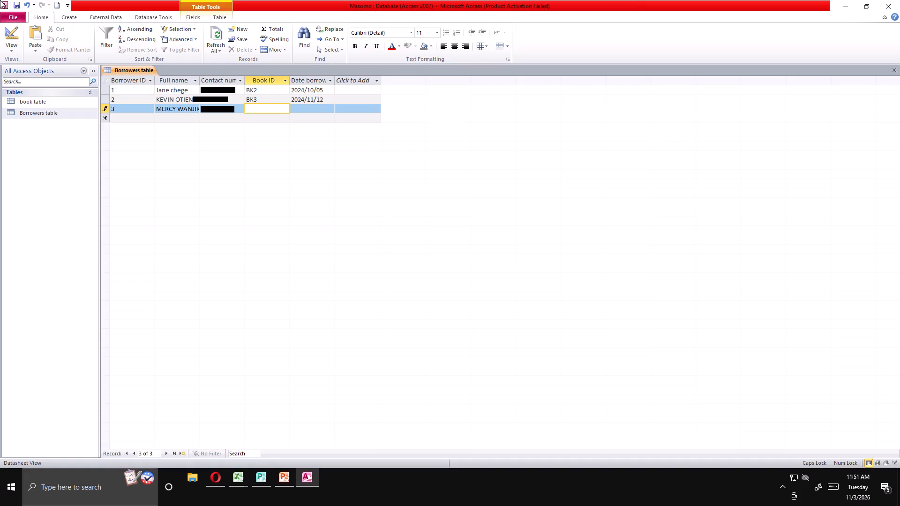
# Complete the record with Borrower ID 3 by entering Book ID BK1 and date borrowed 2025/1/20.
pyautogui.press('b')
pyautogui.write('K1')
pyautogui.press('Tab')
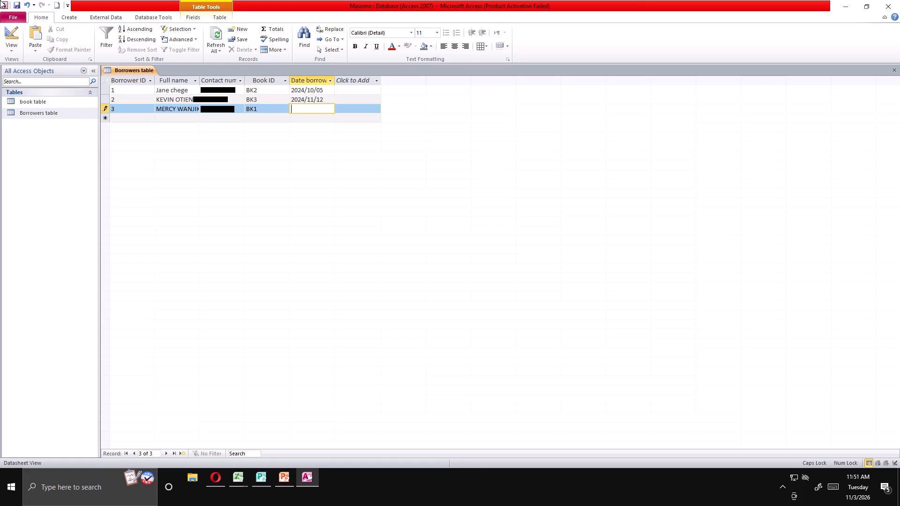
pyautogui.write('202')
pyautogui.press('5')
pyautogui.press('/')
pyautogui.press('1')
pyautogui.write('/2')
pyautogui.press('0')
pyautogui.press('Tab')
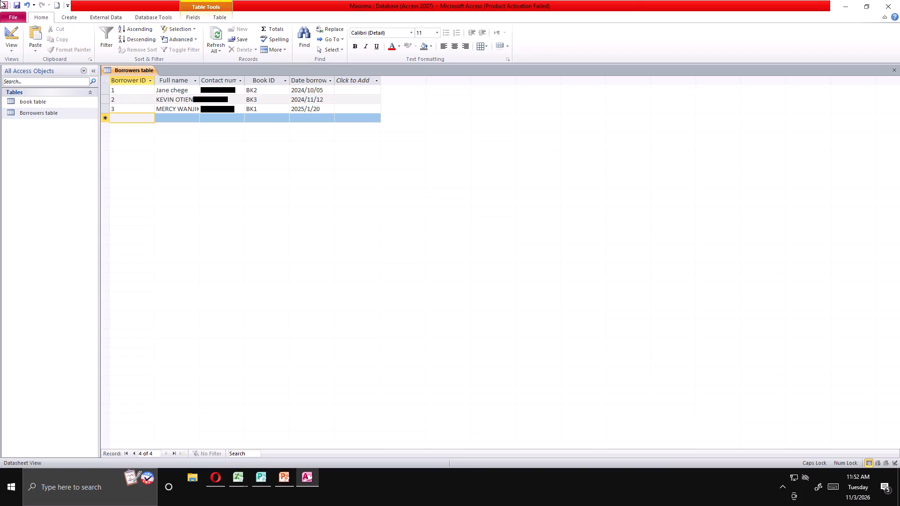
# Save the Borrowers table and close it.
pyautogui.hotkey('ctrl', 's')
pyautogui.hotkey('ctrl', 's')
pyautogui.click(892, 66)
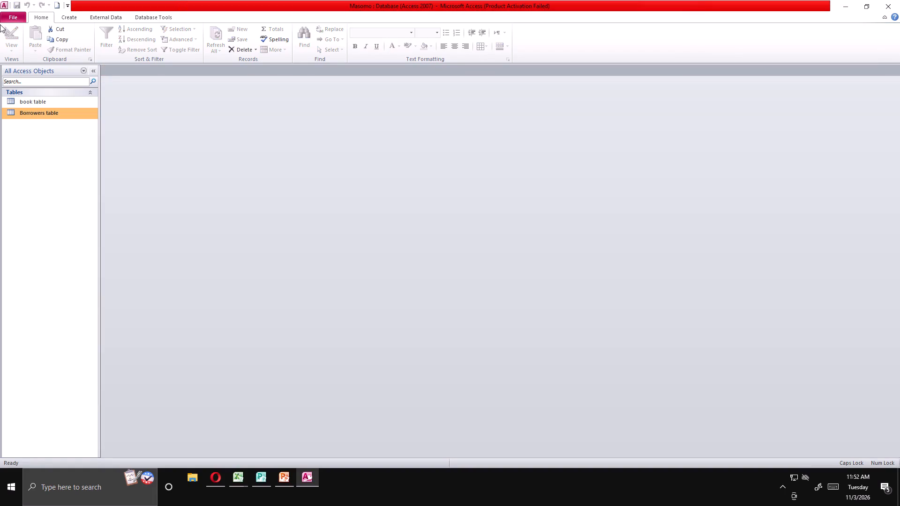
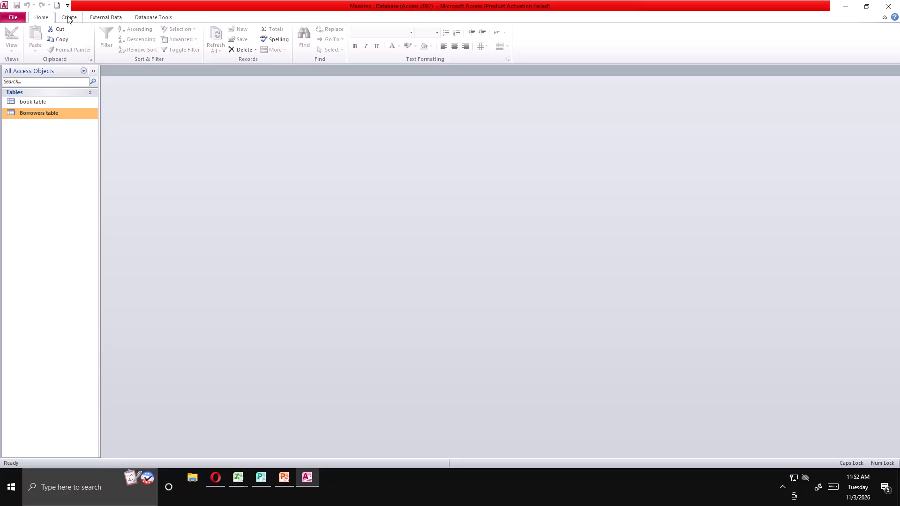
# Create a form based on the book table.
pyautogui.click(30, 100)
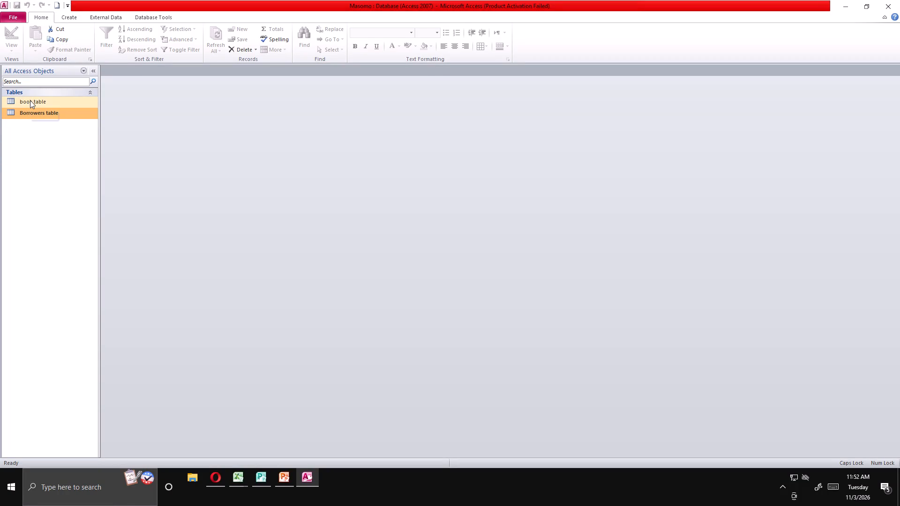
pyautogui.click(65, 13)
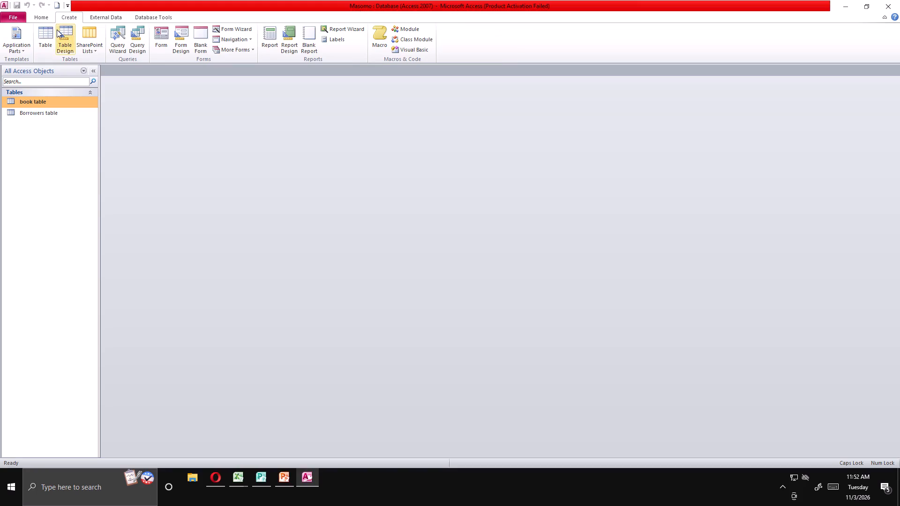
pyautogui.click(161, 45)
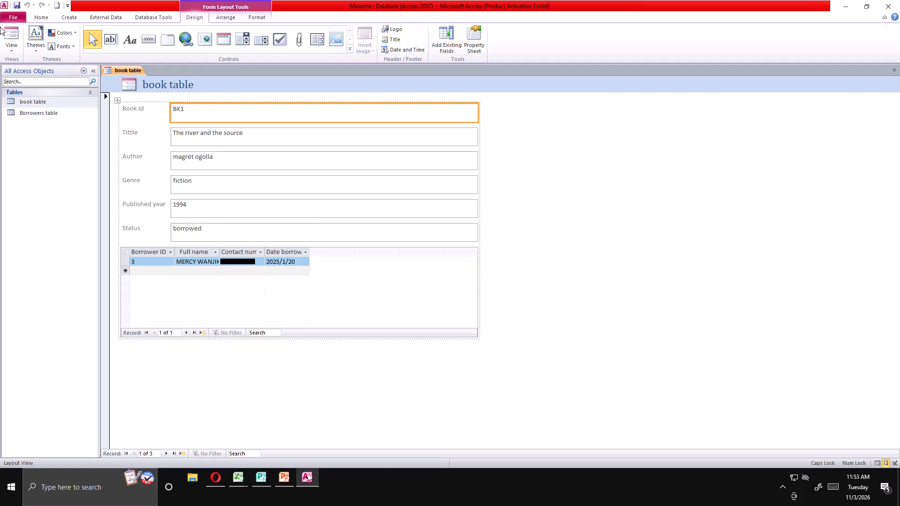
# Save the new form under the name book FORM.
pyautogui.click(122, 67)
pyautogui.rightClick(123, 66)
pyautogui.click(148, 69)
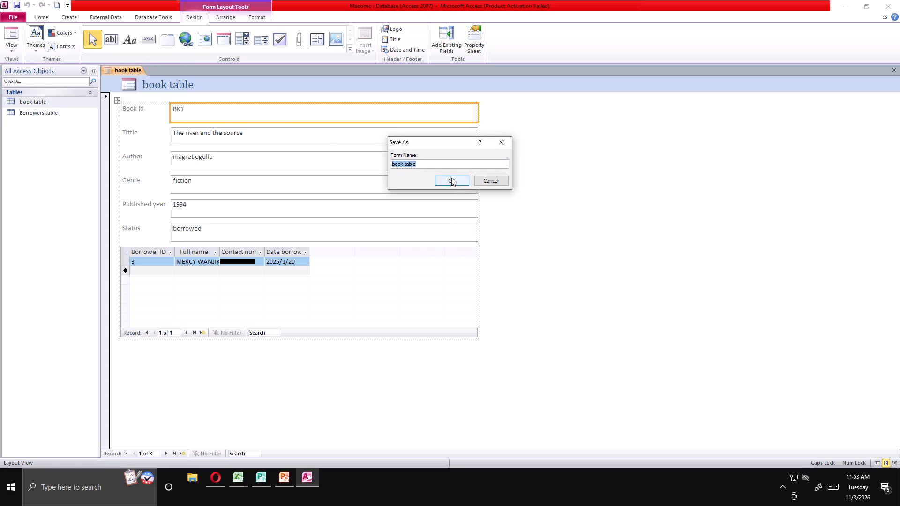
pyautogui.click(426, 162)
pyautogui.press('BackSpace')
pyautogui.press('BackSpace')
pyautogui.press('BackSpace')
pyautogui.press('BackSpace')
pyautogui.press('BackSpace')
pyautogui.press('f')
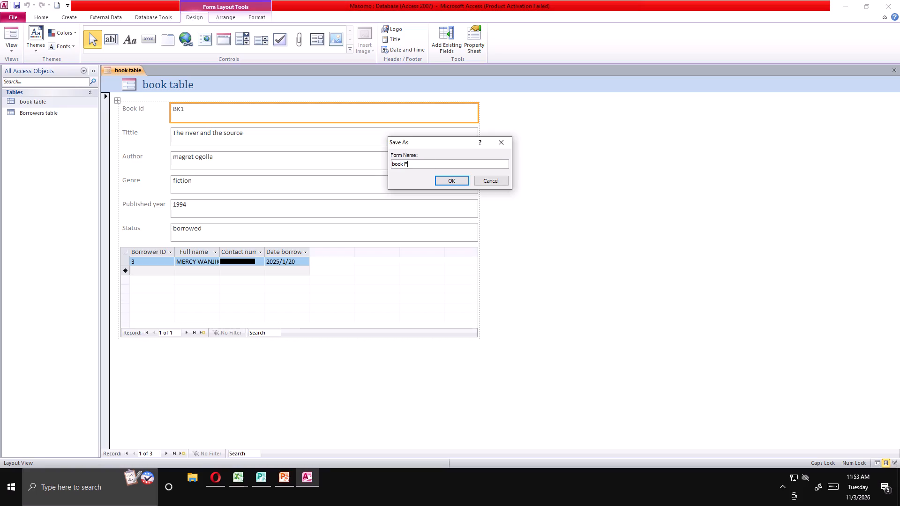
pyautogui.press('o')
pyautogui.press('r')
pyautogui.press('m')
pyautogui.click(444, 181)
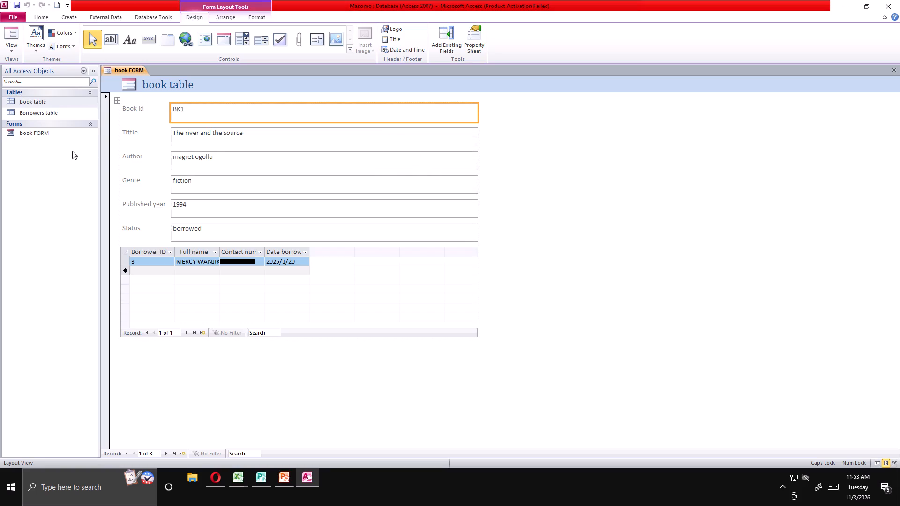
# Close the book form and create a form based on the Borrowers table.
pyautogui.click(49, 111)
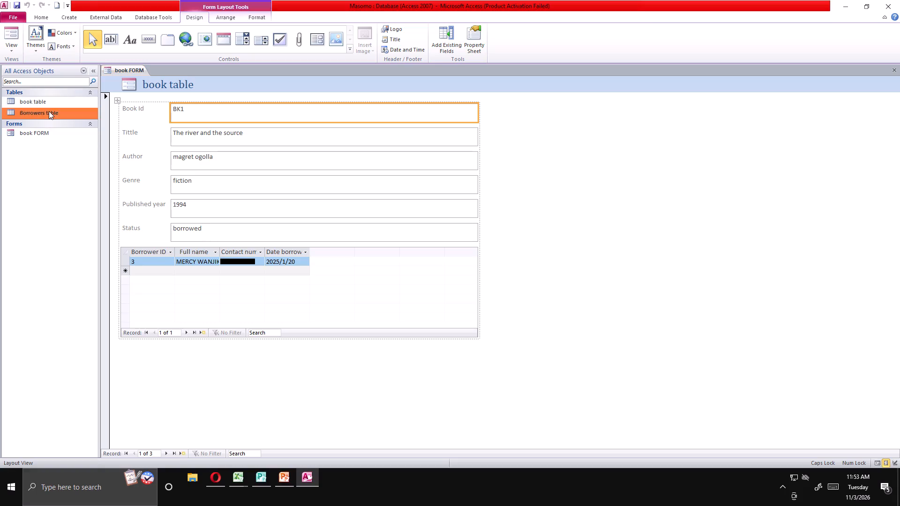
pyautogui.click(63, 16)
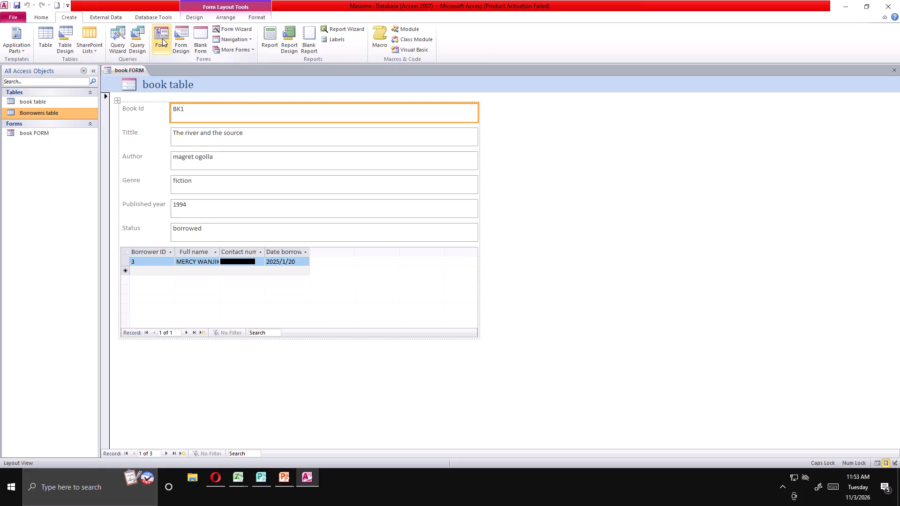
pyautogui.click(897, 69)
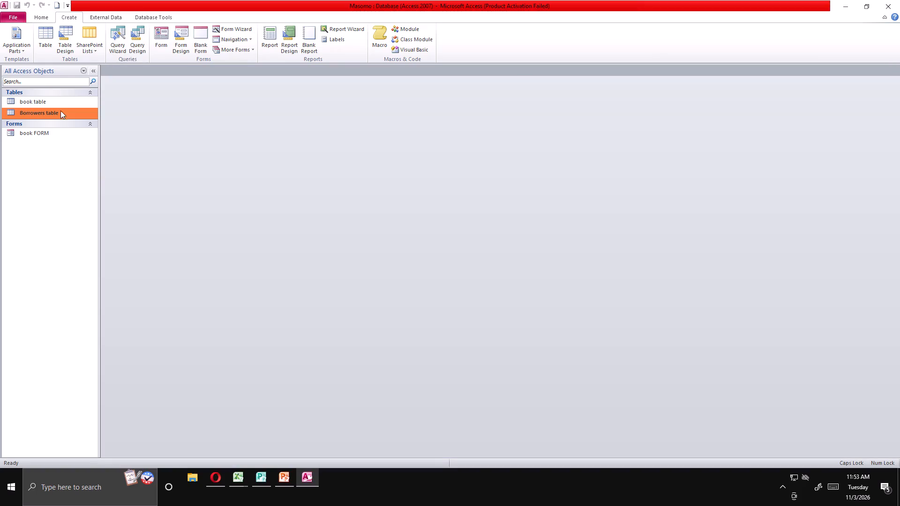
pyautogui.click(60, 113)
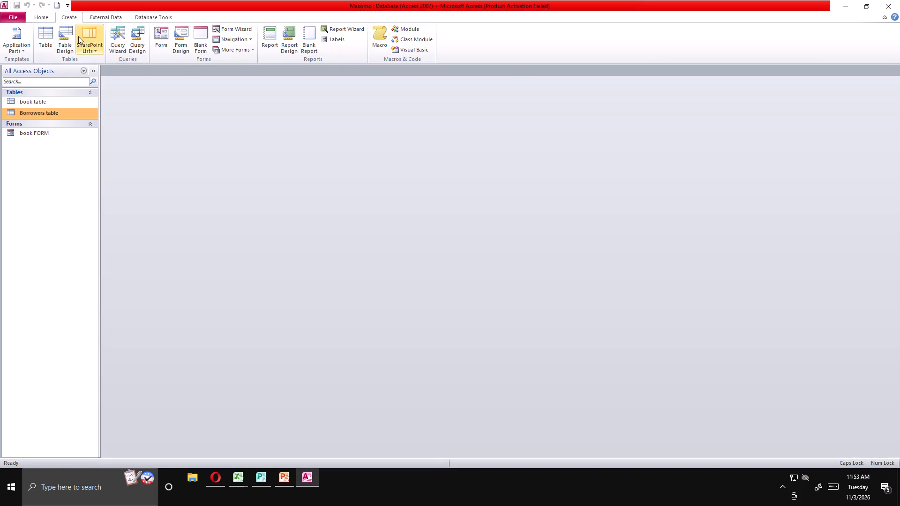
pyautogui.click(156, 45)
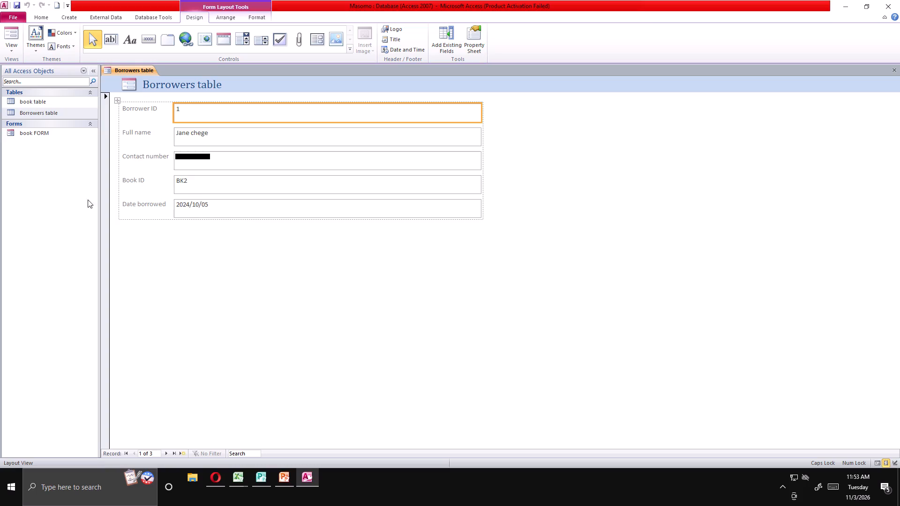
# Save the new form as Borrowers FORM and close it.
pyautogui.click(120, 66)
pyautogui.rightClick(119, 65)
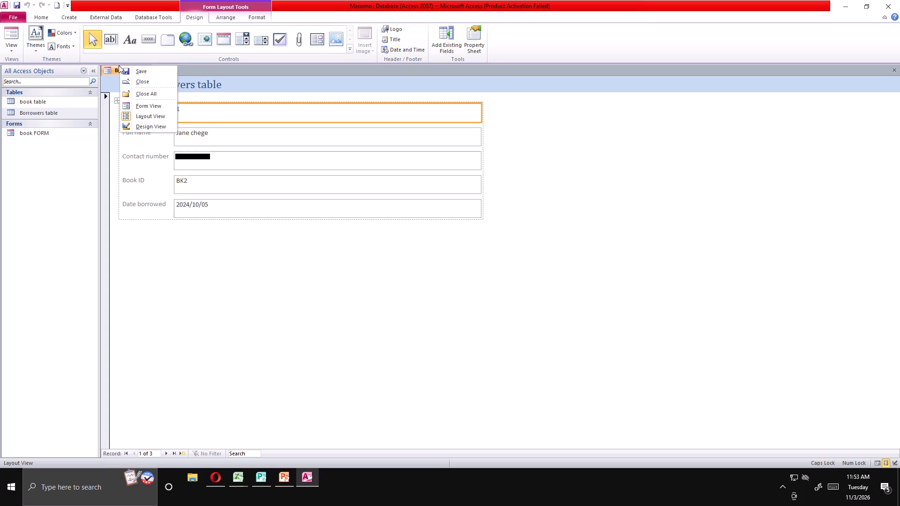
pyautogui.click(140, 66)
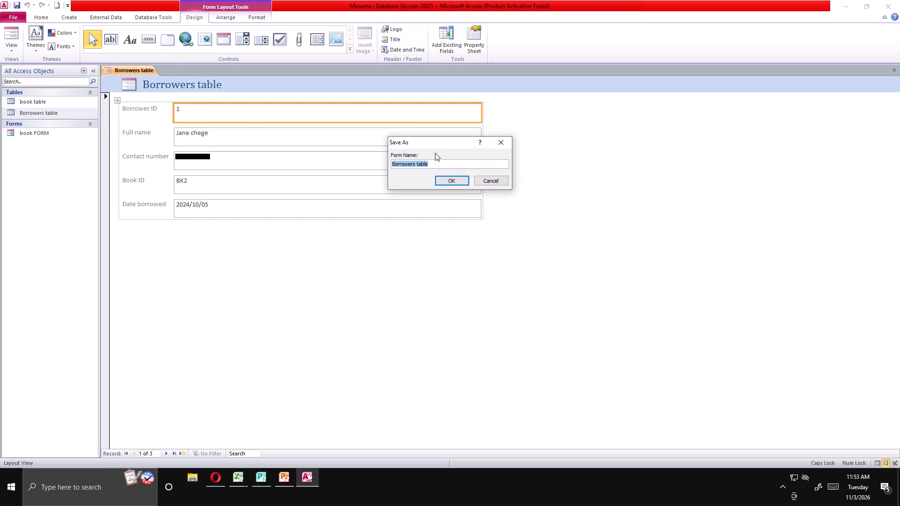
pyautogui.click(441, 162)
pyautogui.press('BackSpace')
pyautogui.press('BackSpace')
pyautogui.press('BackSpace')
pyautogui.press('BackSpace')
pyautogui.press('BackSpace')
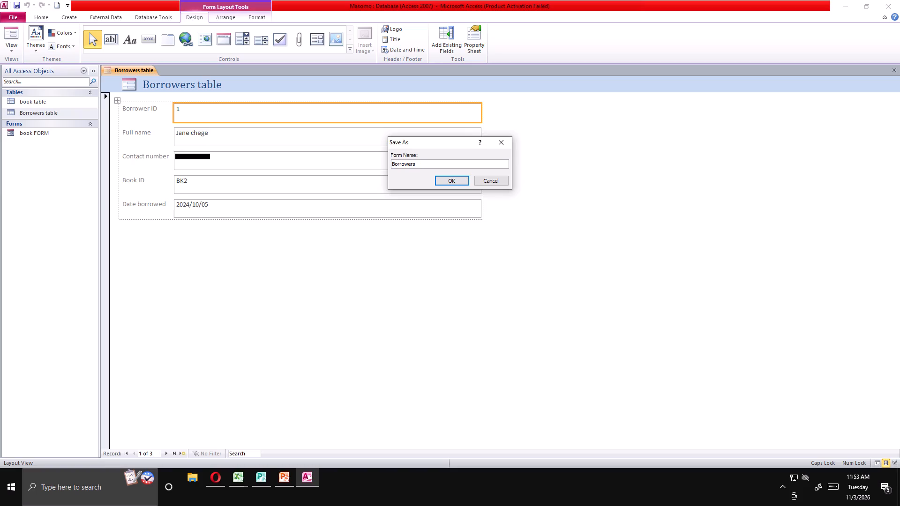
pyautogui.press('f')
pyautogui.press('o')
pyautogui.press('r')
pyautogui.press('m')
pyautogui.click(448, 179)
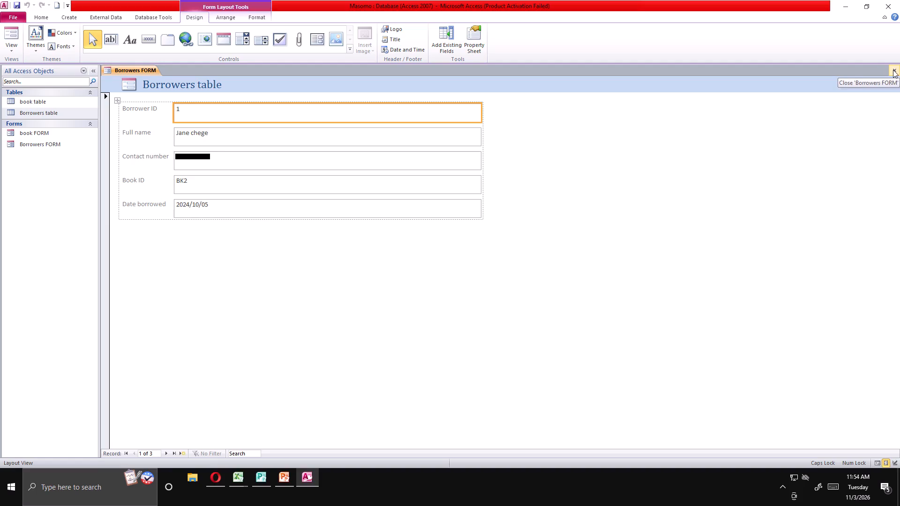
pyautogui.click(893, 70)
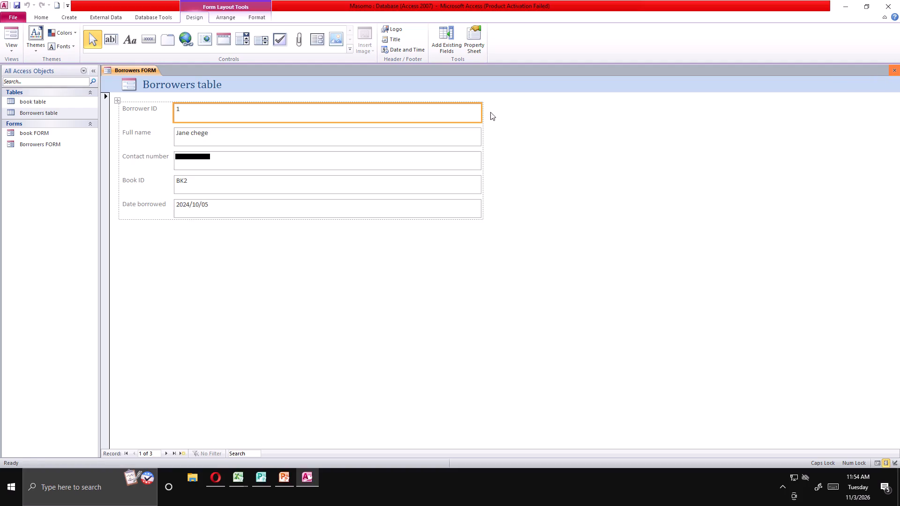
# Start a new query in design view and add the book table and the Borrowers table to it.
pyautogui.click(76, 9)
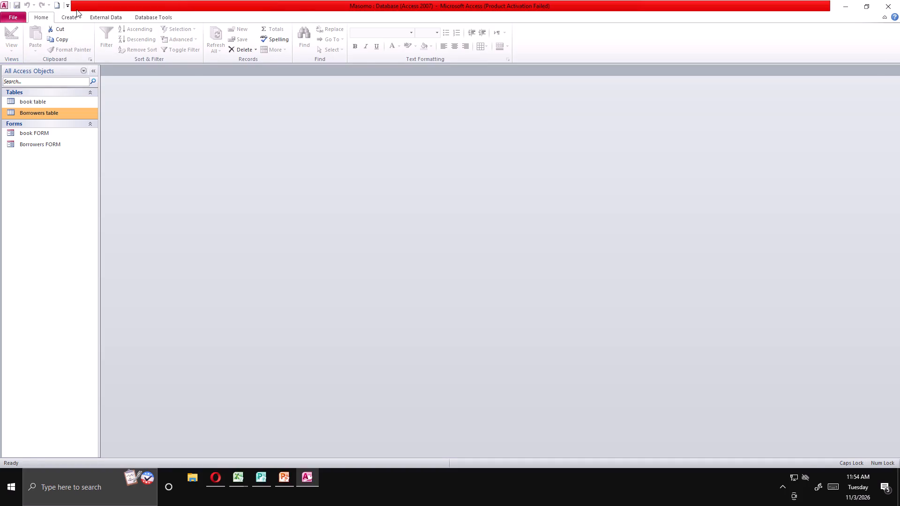
pyautogui.click(71, 14)
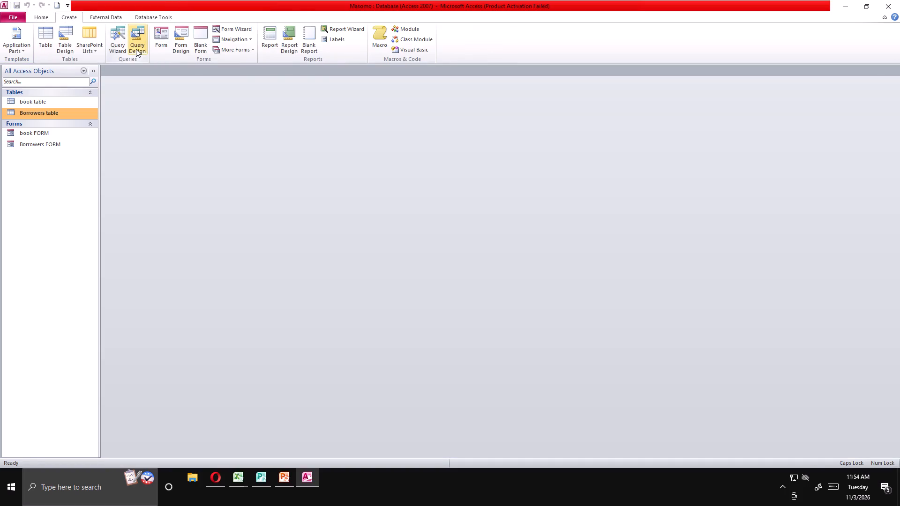
pyautogui.click(138, 49)
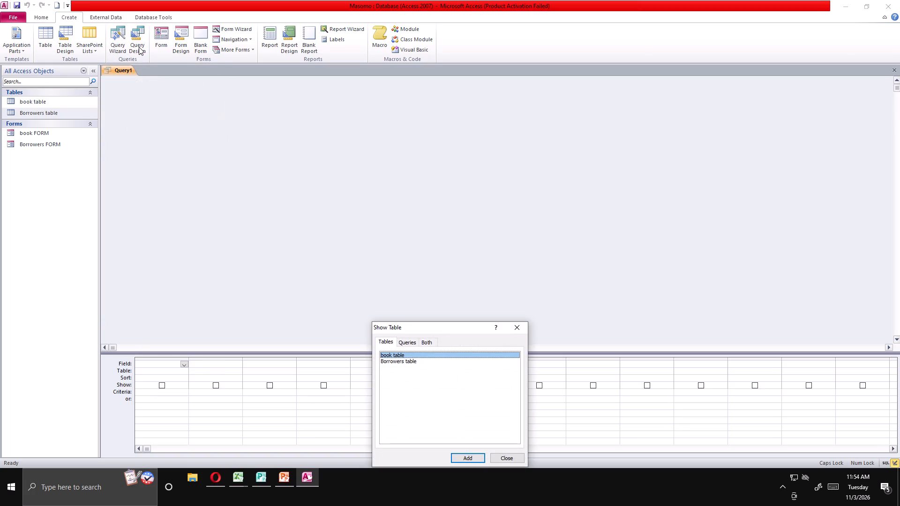
pyautogui.click(465, 459)
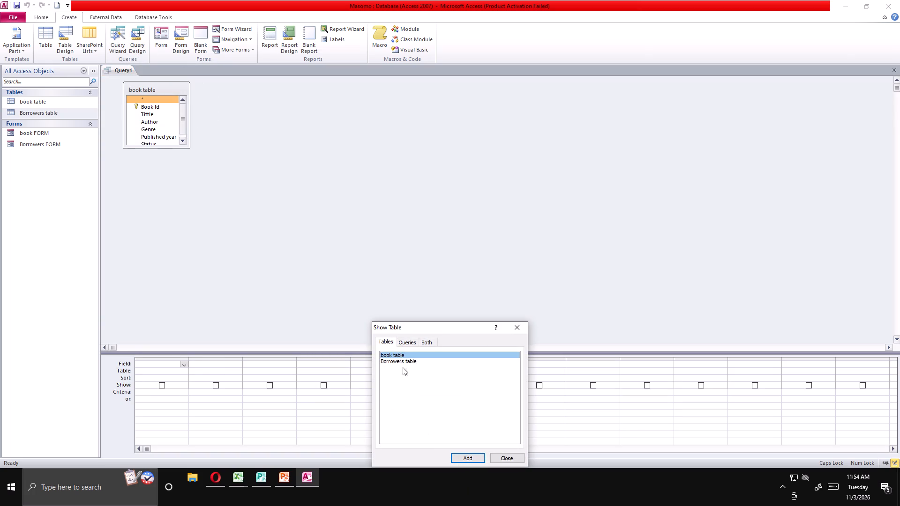
pyautogui.click(404, 362)
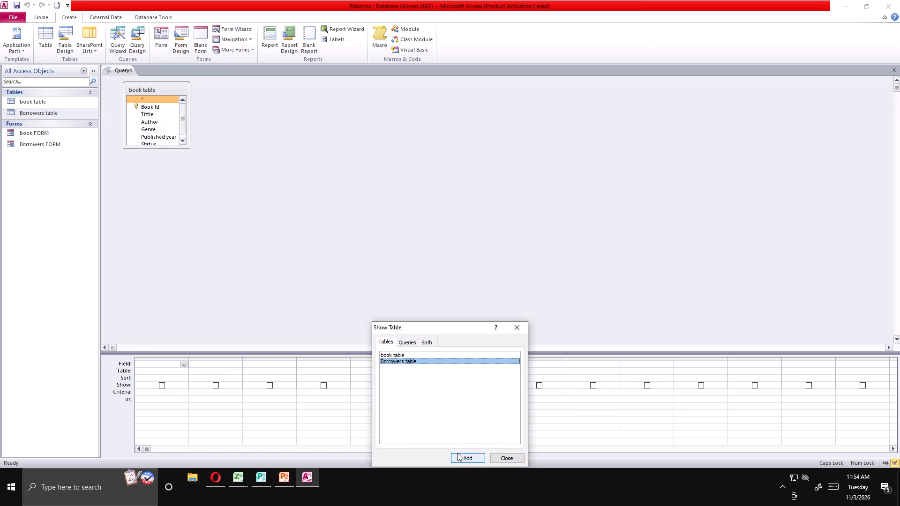
pyautogui.click(457, 453)
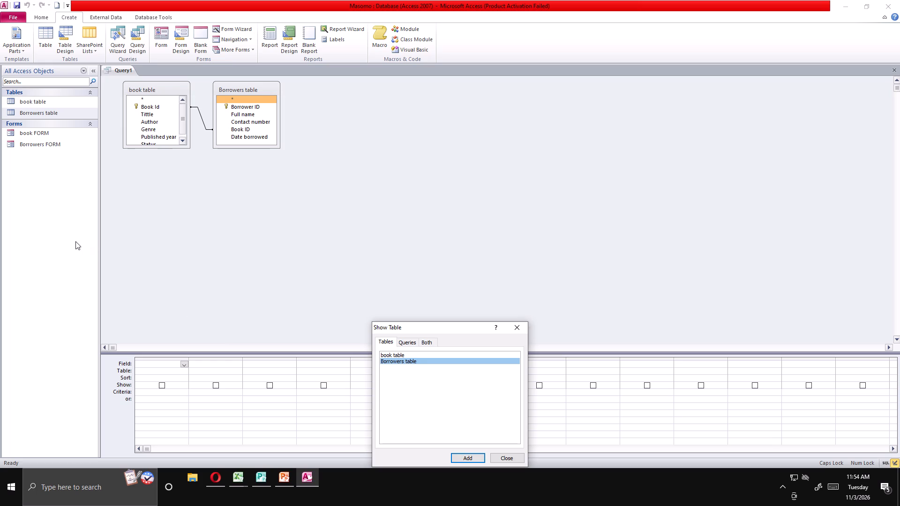
pyautogui.click(149, 112)
pyautogui.click(515, 329)
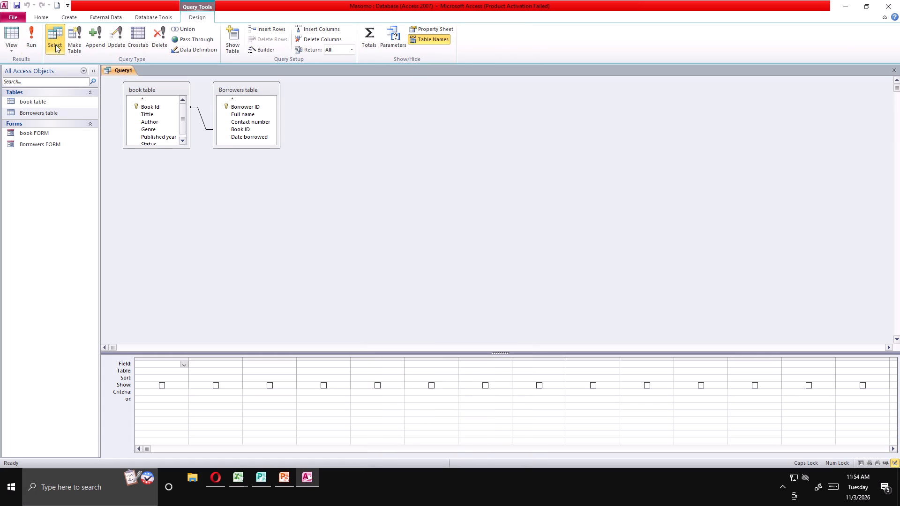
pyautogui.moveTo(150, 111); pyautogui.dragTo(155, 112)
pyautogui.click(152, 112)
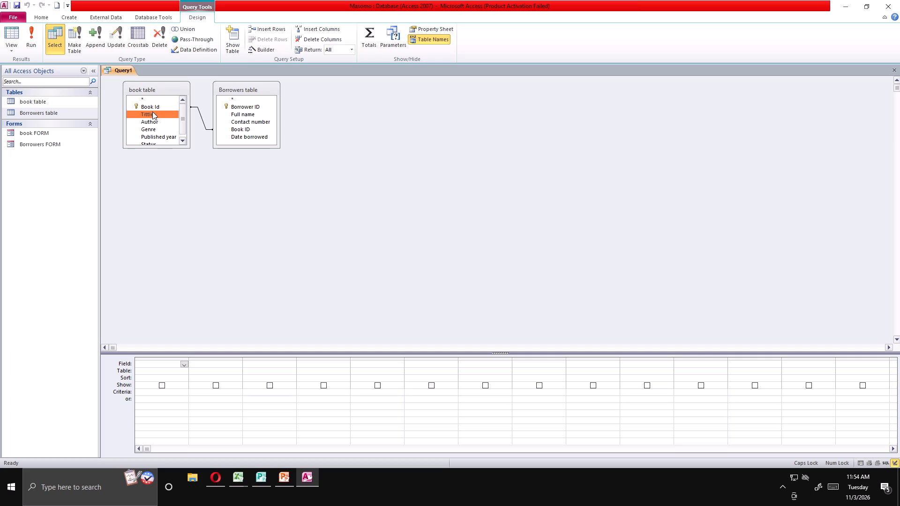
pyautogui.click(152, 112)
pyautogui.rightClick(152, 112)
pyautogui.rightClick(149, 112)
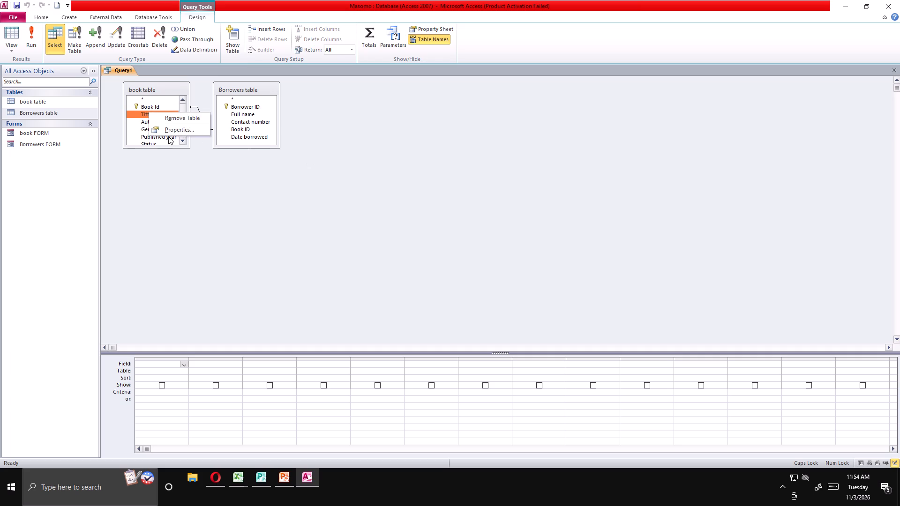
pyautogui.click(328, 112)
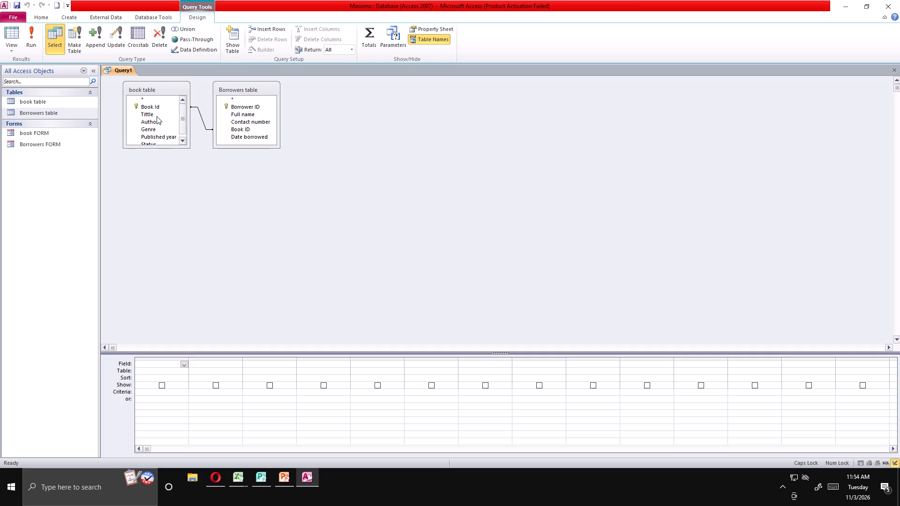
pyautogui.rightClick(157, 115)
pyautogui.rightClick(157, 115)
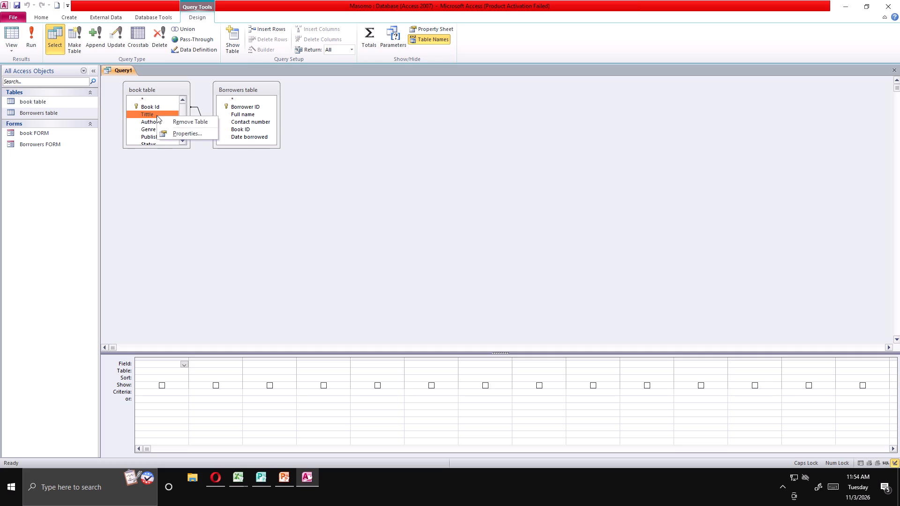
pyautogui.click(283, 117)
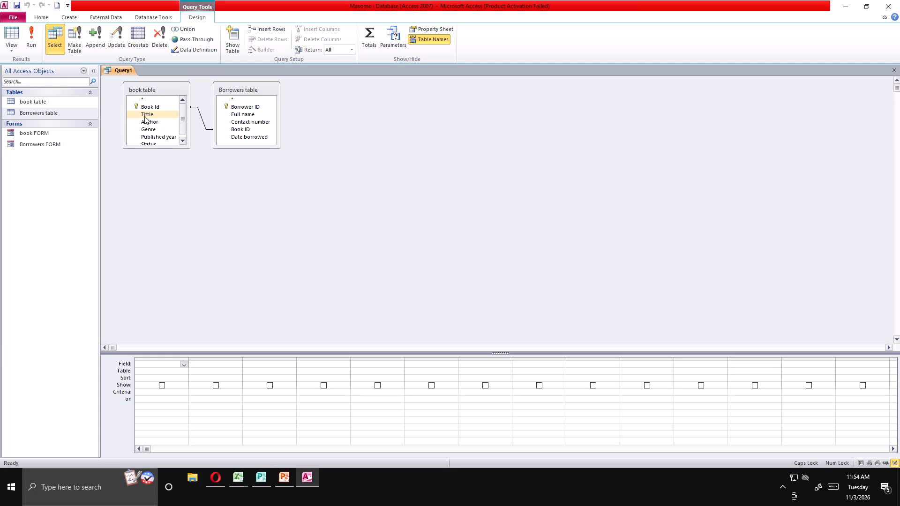
# Add the Tittle, Author and Status fields from the book table and Full name from the Borrowers table to the query.
pyautogui.click(146, 110)
pyautogui.doubleClick(144, 114)
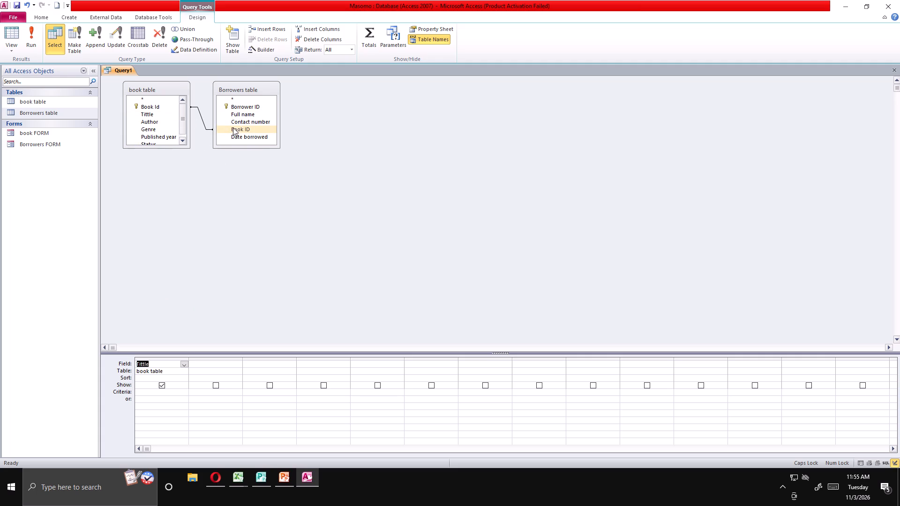
pyautogui.doubleClick(151, 121)
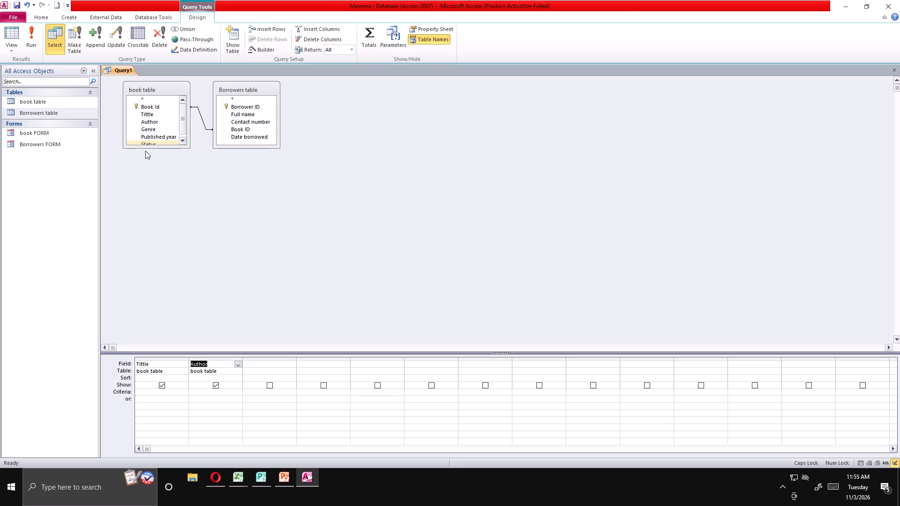
pyautogui.doubleClick(151, 141)
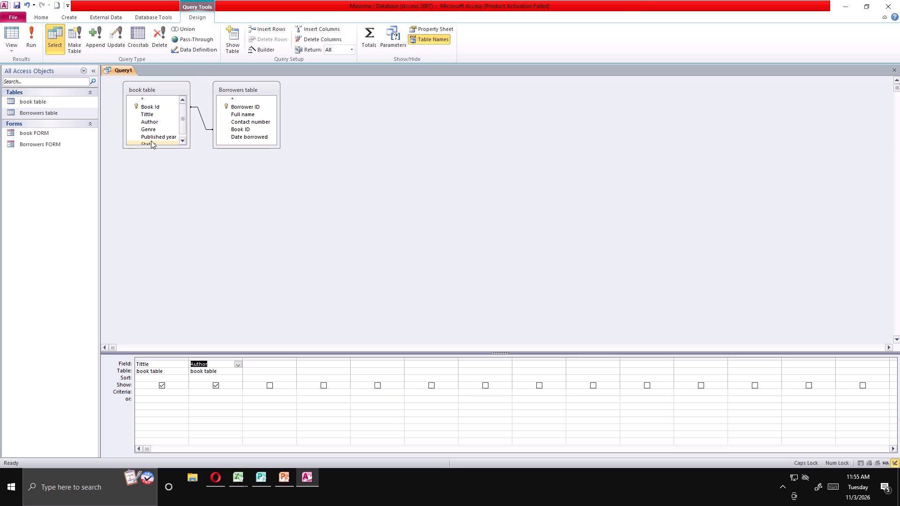
pyautogui.doubleClick(151, 141)
pyautogui.scroll(-1, 145, 138)
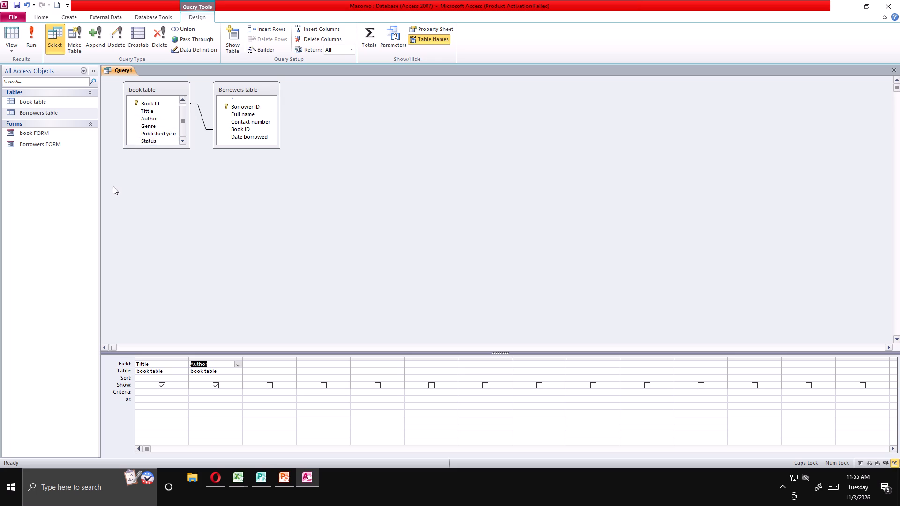
pyautogui.doubleClick(155, 141)
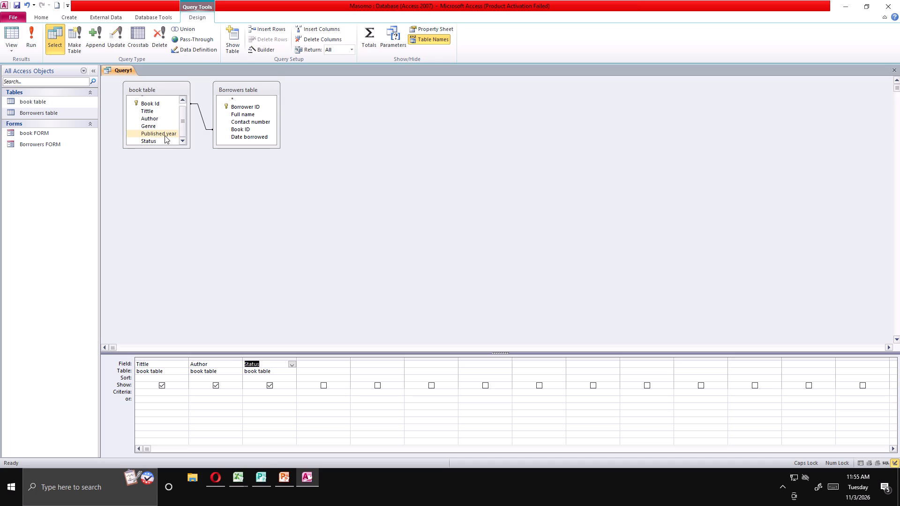
pyautogui.doubleClick(234, 114)
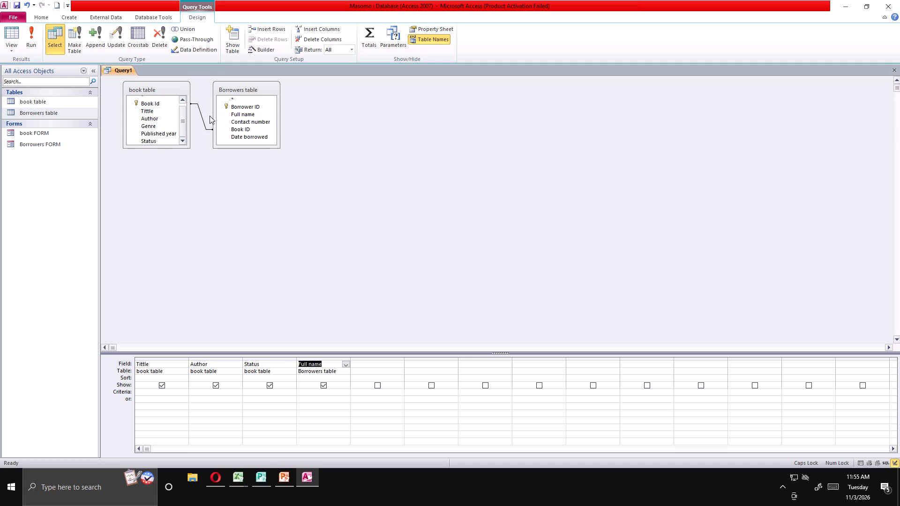
# Save the query under the name Borrowed and close it.
pyautogui.click(117, 65)
pyautogui.rightClick(129, 65)
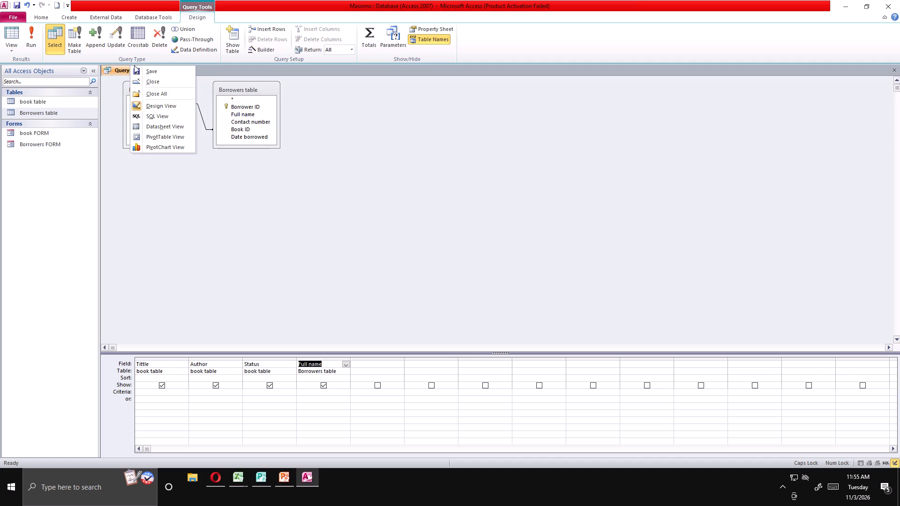
pyautogui.click(154, 69)
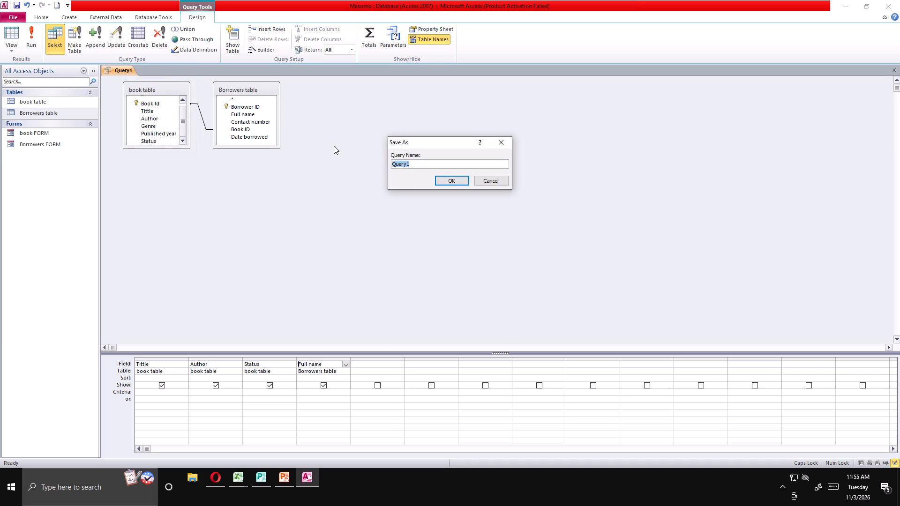
pyautogui.click(423, 166)
pyautogui.press('BackSpace')
pyautogui.press('BackSpace')
pyautogui.press('BackSpace')
pyautogui.press('BackSpace')
pyautogui.press('BackSpace')
pyautogui.press('BackSpace')
pyautogui.press('b')
pyautogui.write('orrowed')
pyautogui.click(454, 179)
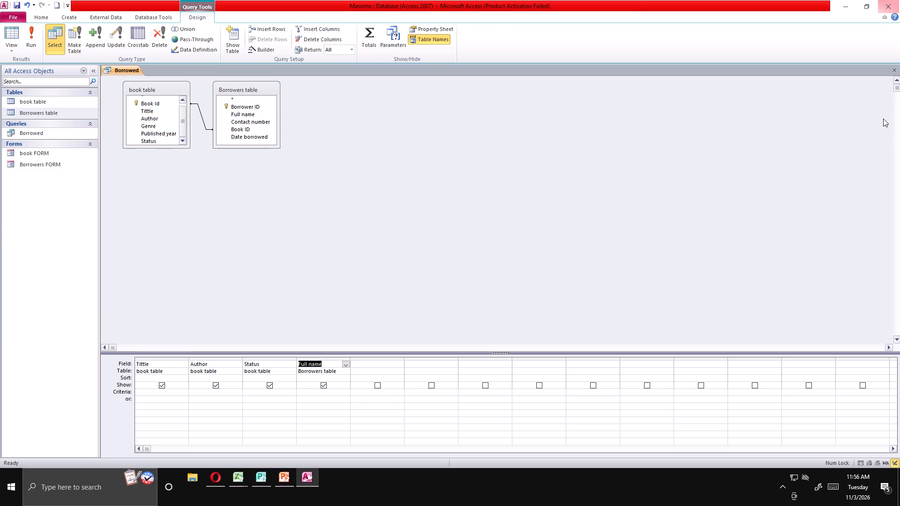
pyautogui.click(892, 71)
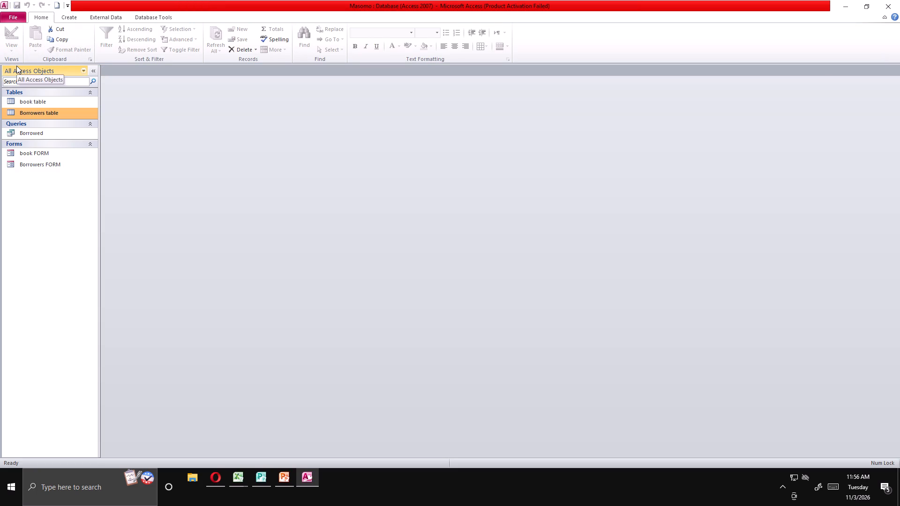
# Create a report based on the Borrowers table.
pyautogui.click(65, 16)
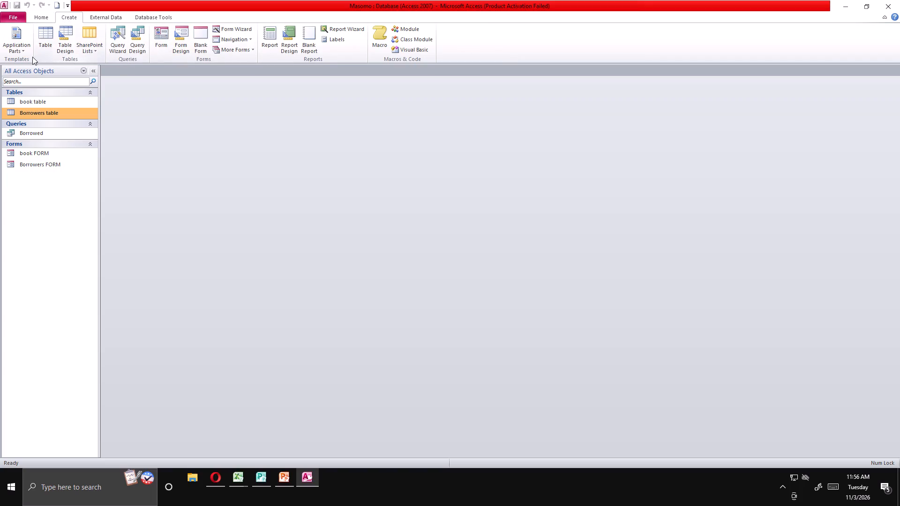
pyautogui.click(265, 44)
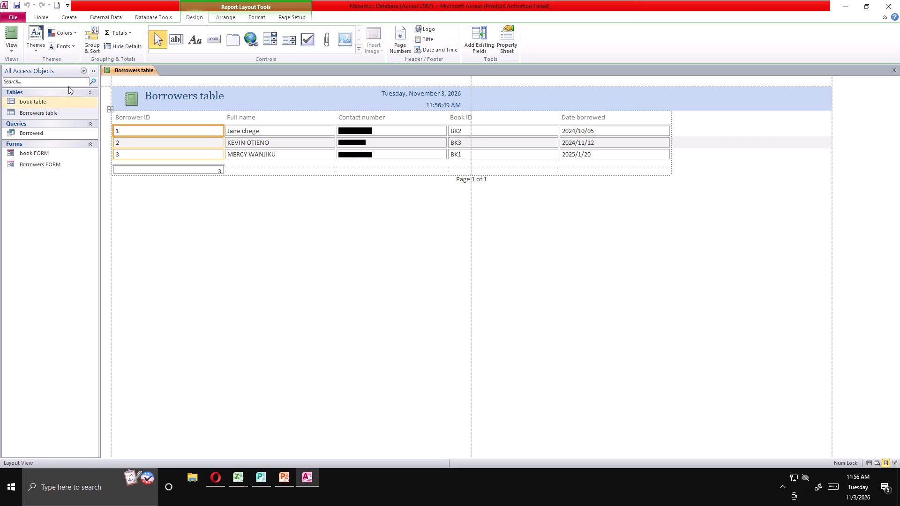
# Save the new report under the name Books rpt.
pyautogui.click(133, 69)
pyautogui.rightClick(133, 69)
pyautogui.rightClick(133, 69)
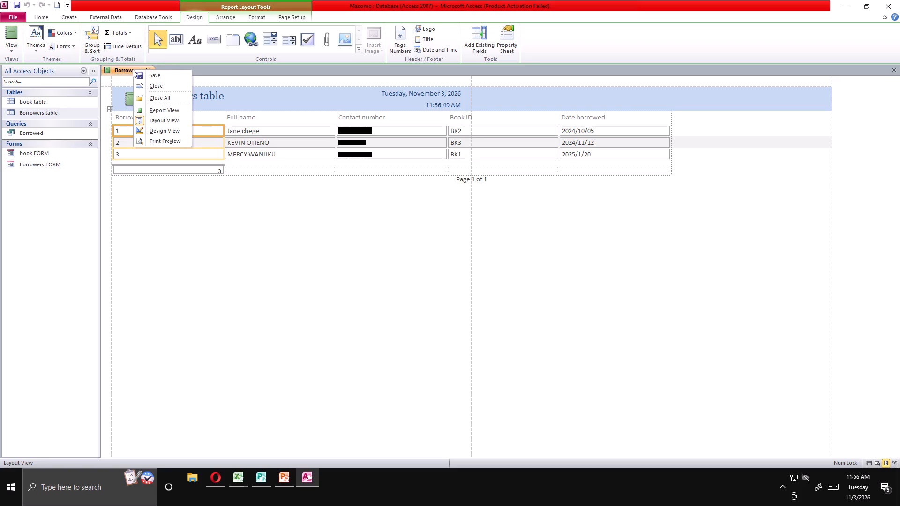
pyautogui.click(161, 76)
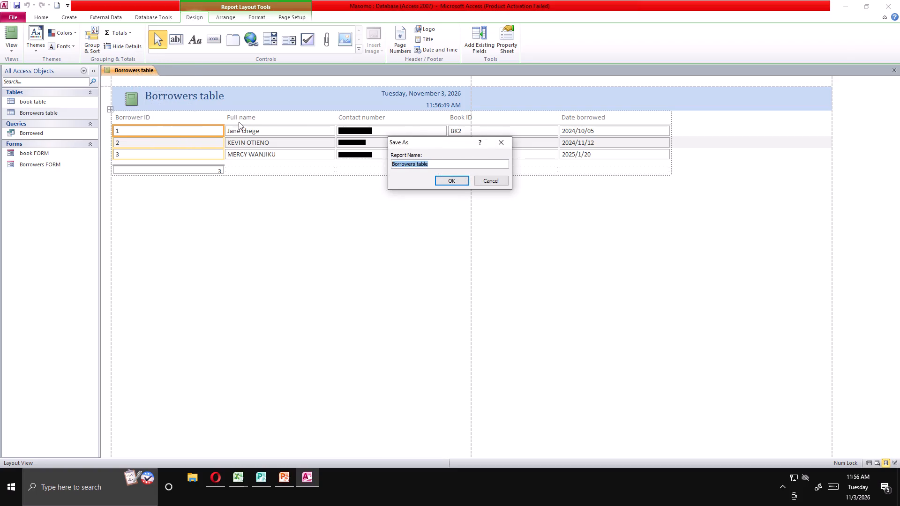
pyautogui.click(457, 164)
pyautogui.press('BackSpace')
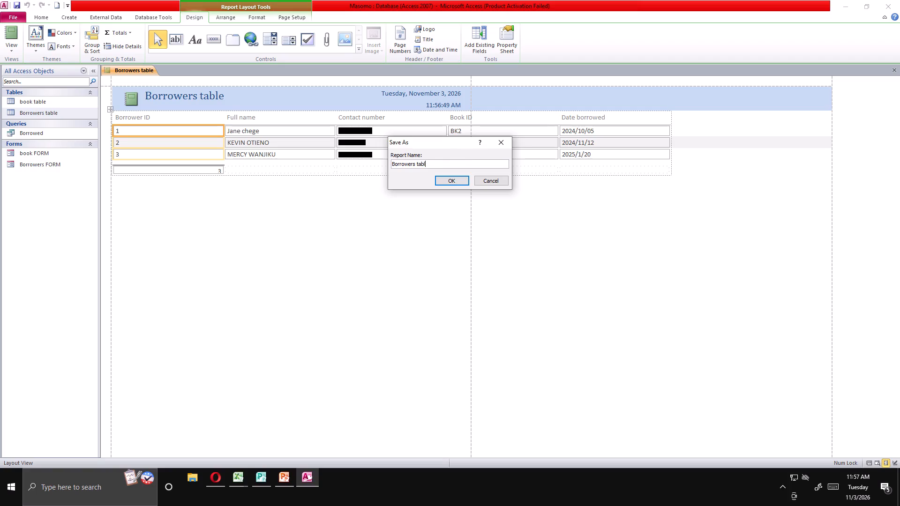
pyautogui.press('BackSpace')
pyautogui.press('BackSpace')
pyautogui.press('BackSpace')
pyautogui.press('BackSpace')
pyautogui.press('BackSpace')
pyautogui.press('BackSpace')
pyautogui.press('BackSpace')
pyautogui.press('BackSpace')
pyautogui.press('BackSpace')
pyautogui.press('BackSpace')
pyautogui.press('BackSpace')
pyautogui.press('BackSpace')
pyautogui.press('BackSpace')
pyautogui.press('o')
pyautogui.write('oks')
pyautogui.press('space')
pyautogui.press('r')
pyautogui.press('p')
pyautogui.press('t')
pyautogui.click(451, 178)
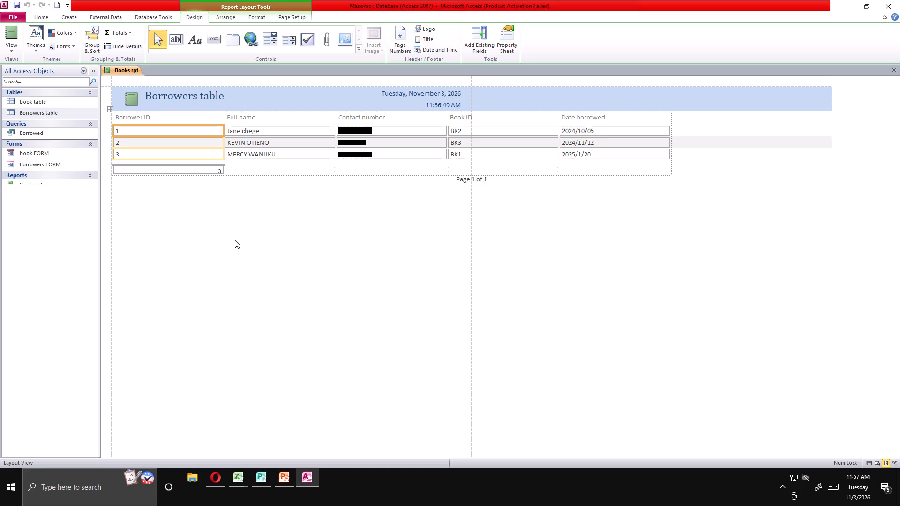
# Open the print settings for the Books rpt report.
pyautogui.hotkey('ctrl', 'p')
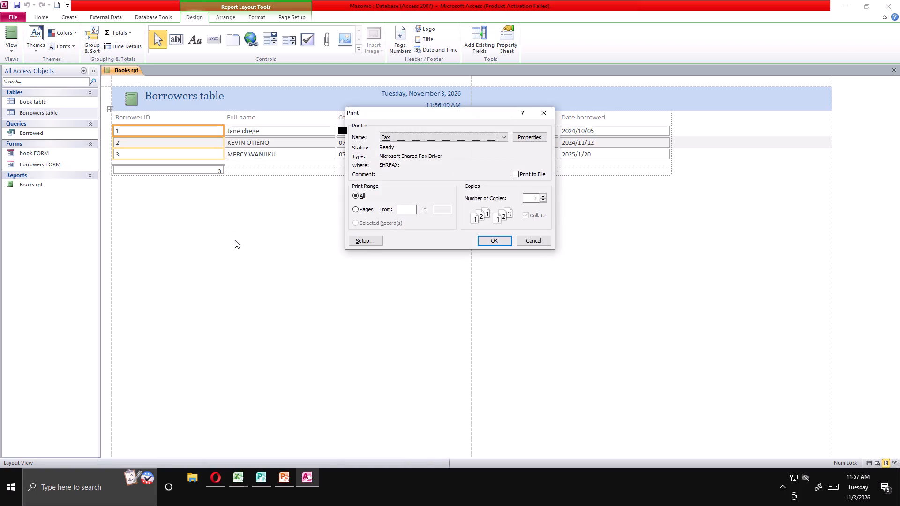